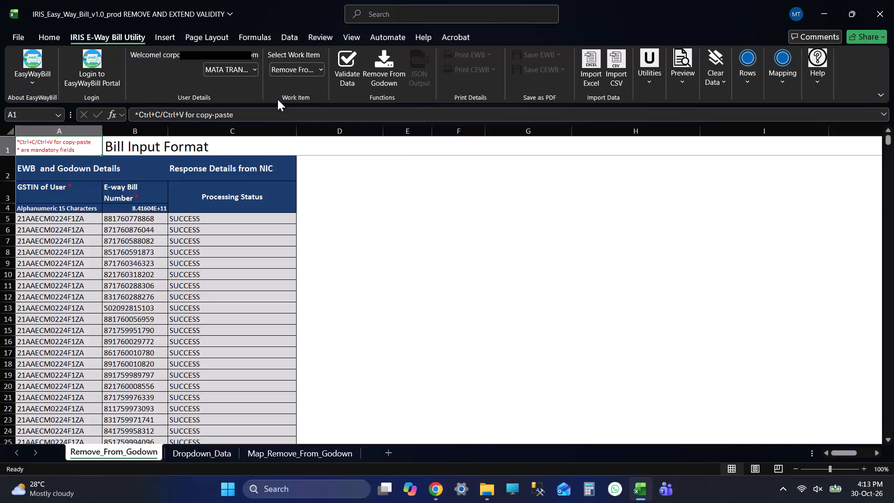
# Clear all E-way Bill Number and Processing Status entries from row 5 down on the Remove_From_Godown sheet.
pyautogui.press('Up')
pyautogui.press('Up')
pyautogui.press('Up')
pyautogui.press('Up')
pyautogui.press('Right')
pyautogui.press('Up')
pyautogui.press('Up')
pyautogui.press('Up')
pyautogui.press('Up')
pyautogui.press('Up')
pyautogui.press('Up')
pyautogui.press('Up')
pyautogui.press('Up')
pyautogui.press('Up')
pyautogui.press('Up')
pyautogui.press('Up')
pyautogui.press('Up')
pyautogui.press('Up')
pyautogui.press('Up')
pyautogui.press('Up')
pyautogui.press('Up')
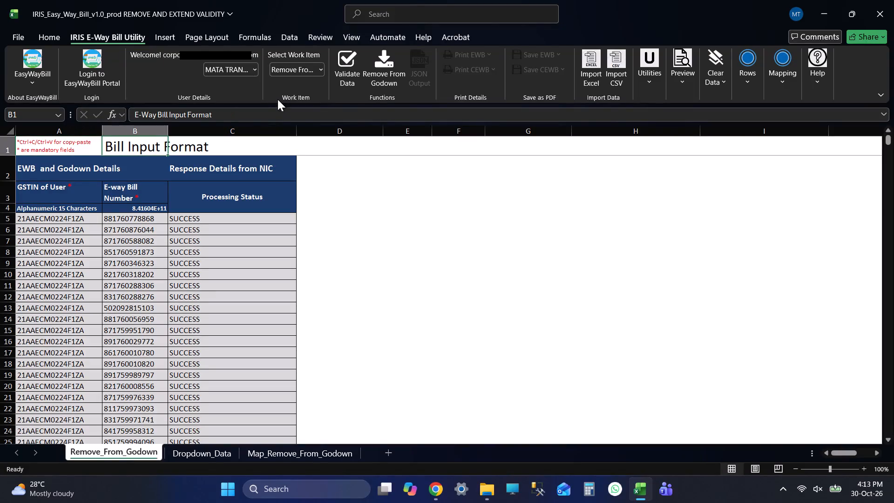
pyautogui.press('Down')
pyautogui.press('Down')
pyautogui.press('Down')
pyautogui.press('Down')
pyautogui.press('Up')
pyautogui.press('Up')
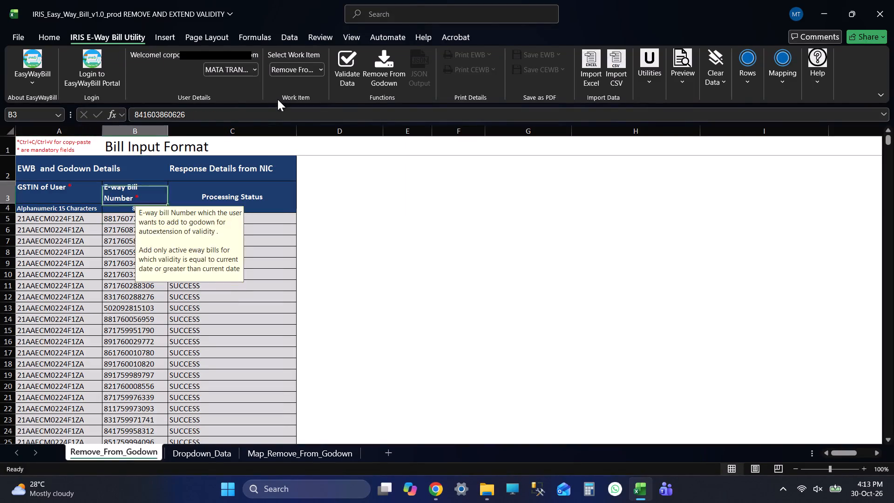
pyautogui.press('Up')
pyautogui.press('Up')
pyautogui.press('Up')
pyautogui.press('Up')
pyautogui.press('Up')
pyautogui.press('Up')
pyautogui.press('Up')
pyautogui.press('Up')
pyautogui.press('Down')
pyautogui.press('Down')
pyautogui.press('Down')
pyautogui.press('Down')
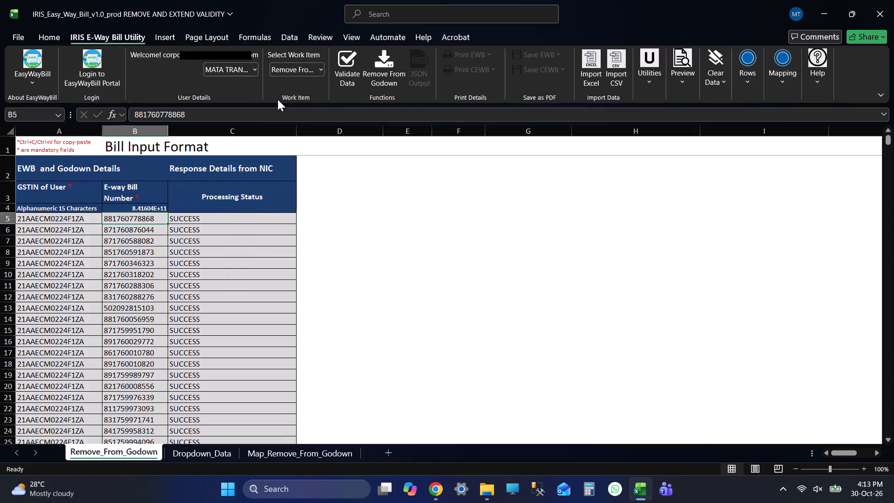
pyautogui.hotkey('ctrl', 'shift', 'Right')
pyautogui.hotkey('ctrl', 'shift', 'Down')
pyautogui.press('Delete')
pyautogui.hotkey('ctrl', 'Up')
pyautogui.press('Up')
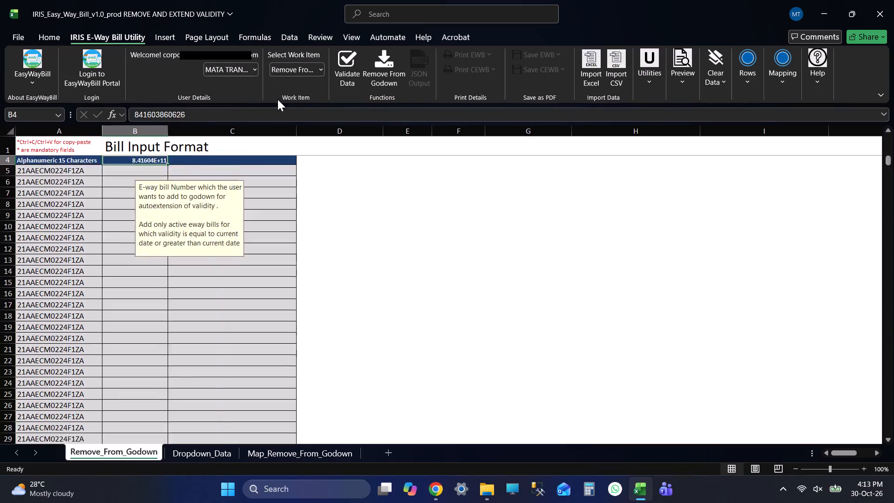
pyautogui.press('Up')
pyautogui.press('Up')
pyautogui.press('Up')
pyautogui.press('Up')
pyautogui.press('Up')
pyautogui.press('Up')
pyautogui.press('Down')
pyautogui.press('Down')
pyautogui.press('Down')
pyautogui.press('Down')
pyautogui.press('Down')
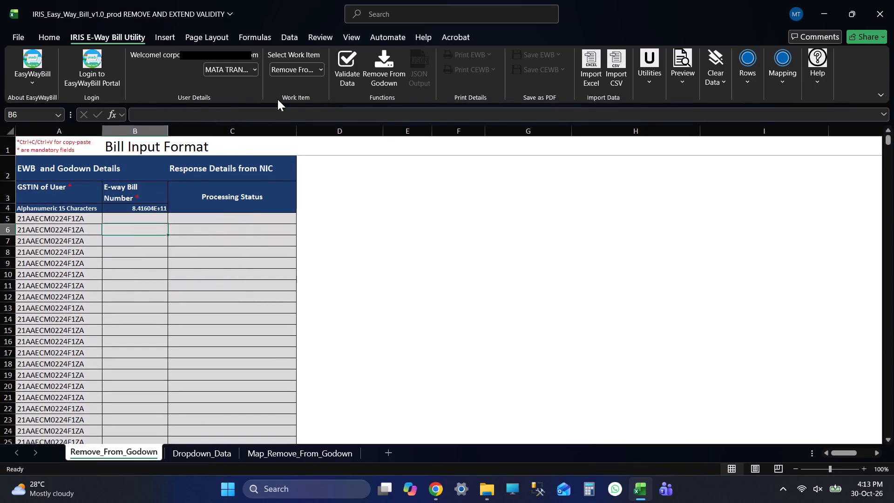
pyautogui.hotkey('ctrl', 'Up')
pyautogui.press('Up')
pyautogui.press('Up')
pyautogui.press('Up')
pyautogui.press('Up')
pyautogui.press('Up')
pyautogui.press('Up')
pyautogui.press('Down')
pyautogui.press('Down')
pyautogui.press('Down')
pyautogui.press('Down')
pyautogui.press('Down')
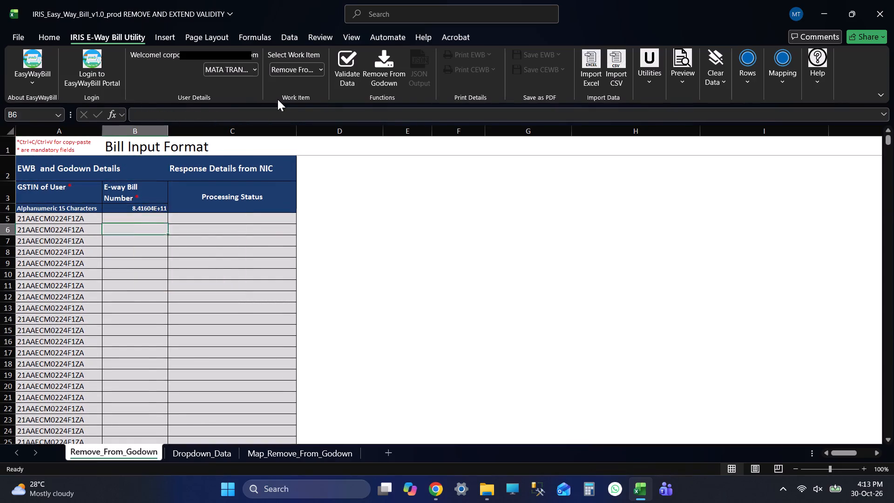
# Return to the first E-way Bill Number entry cell, B5, and save the IRIS utility workbook.
pyautogui.hotkey('ctrl', 'Up')
pyautogui.hotkey('ctrl', 'Up')
pyautogui.hotkey('ctrl', 'Up')
pyautogui.hotkey('ctrl', 'Up')
pyautogui.hotkey('ctrl', 'Up')
pyautogui.press('Down')
pyautogui.press('Down')
pyautogui.press('Down')
pyautogui.press('Down')
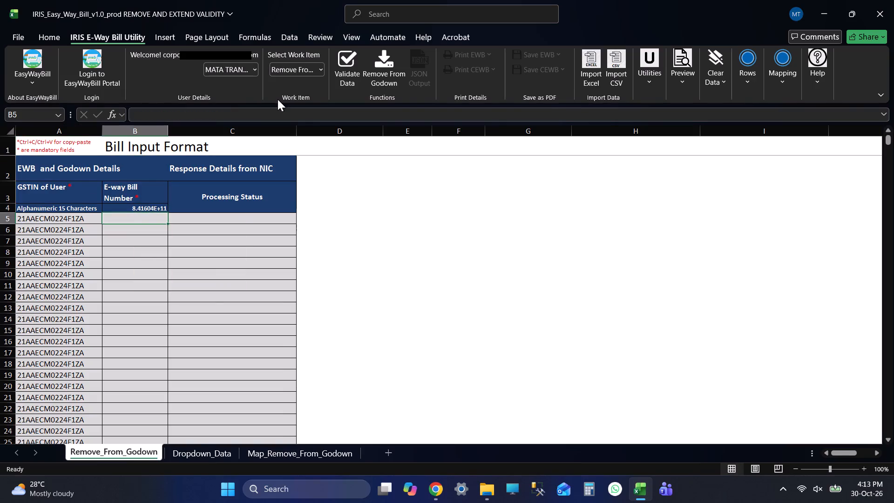
pyautogui.hotkey('ctrl', 's')
pyautogui.hotkey('ctrl', 's')
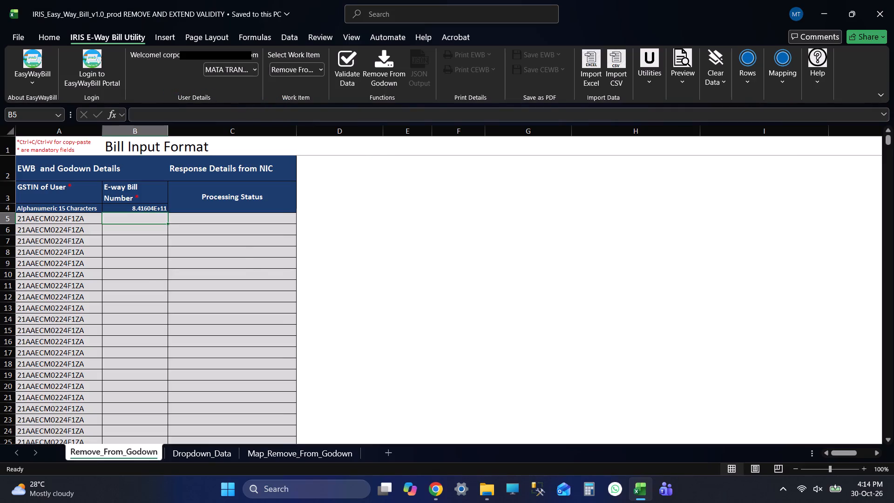
# Switch to Chrome and close the Nelamangala map page.
pyautogui.hotkey('alt', 'Tab')
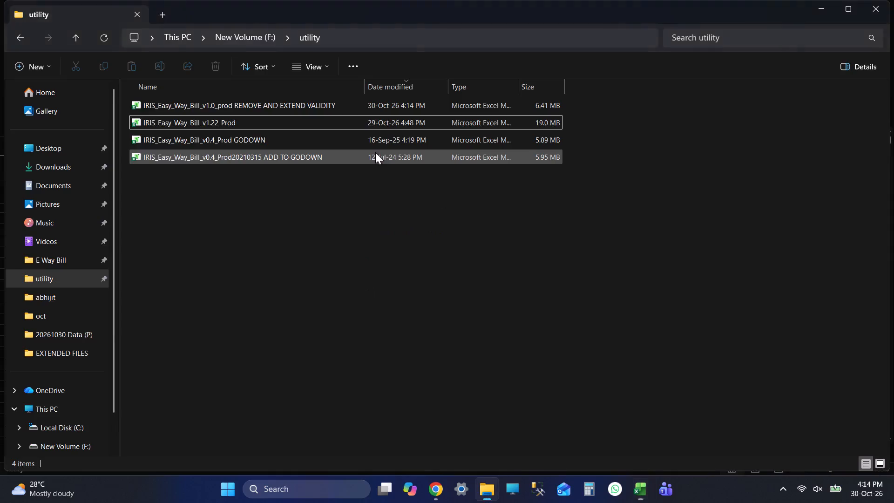
pyautogui.hotkey('alt', 'Tab')
pyautogui.hotkey('alt', 'Tab')
pyautogui.hotkey('alt', 'Tab')
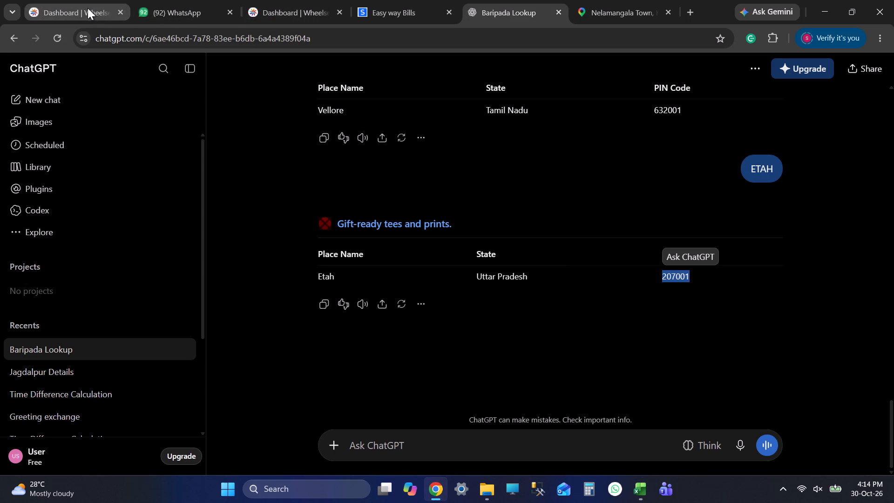
pyautogui.click(668, 9)
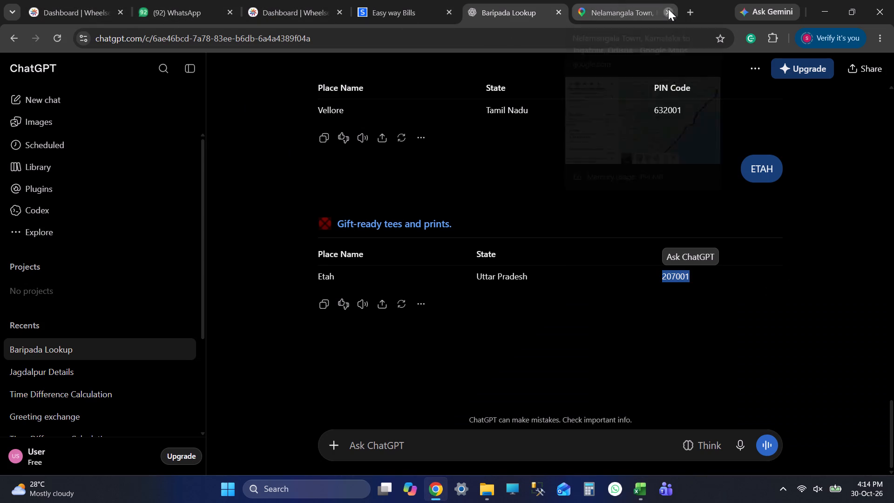
# In the Easy way Bills portal, dismiss the error dialog and go to the dashboard home page.
pyautogui.click(461, 6)
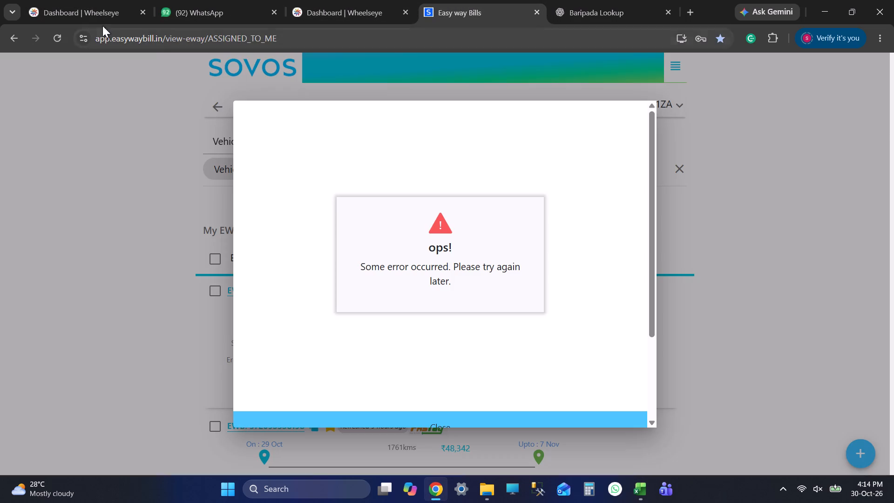
pyautogui.click(456, 415)
pyautogui.click(249, 61)
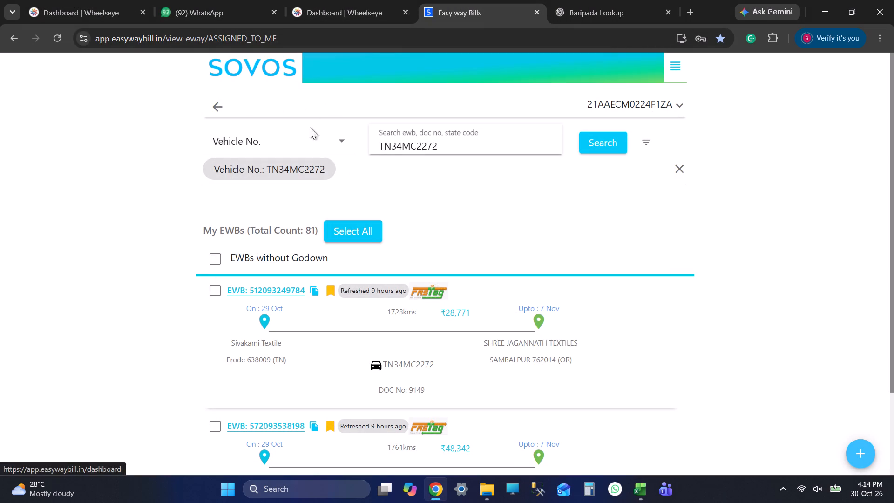
pyautogui.click(240, 63)
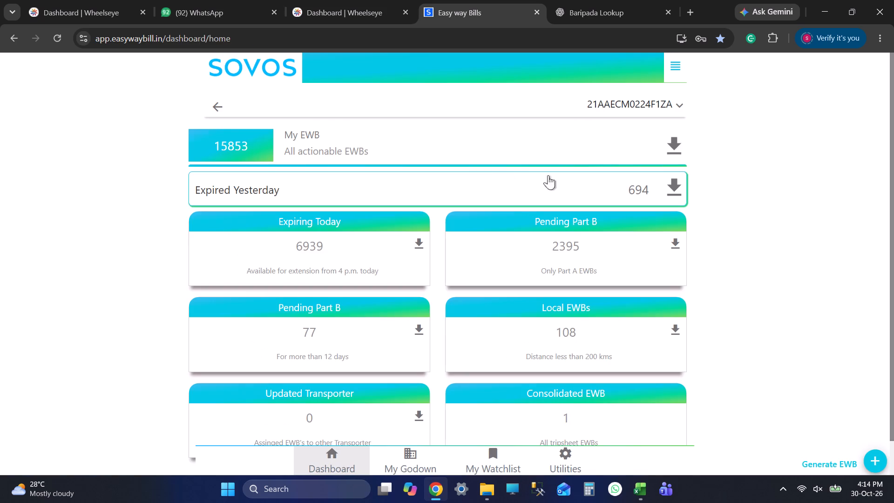
# Download the My EWB report of all actionable EWBs and open it in Excel.
pyautogui.scroll(-10, 575, 173)
pyautogui.scroll(2, 563, 207)
pyautogui.scroll(-1, 563, 207)
pyautogui.scroll(14, 563, 207)
pyautogui.click(679, 137)
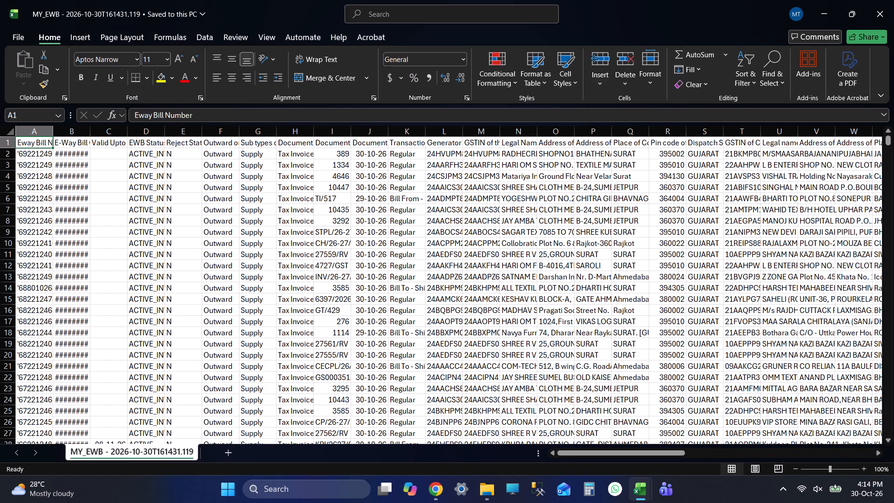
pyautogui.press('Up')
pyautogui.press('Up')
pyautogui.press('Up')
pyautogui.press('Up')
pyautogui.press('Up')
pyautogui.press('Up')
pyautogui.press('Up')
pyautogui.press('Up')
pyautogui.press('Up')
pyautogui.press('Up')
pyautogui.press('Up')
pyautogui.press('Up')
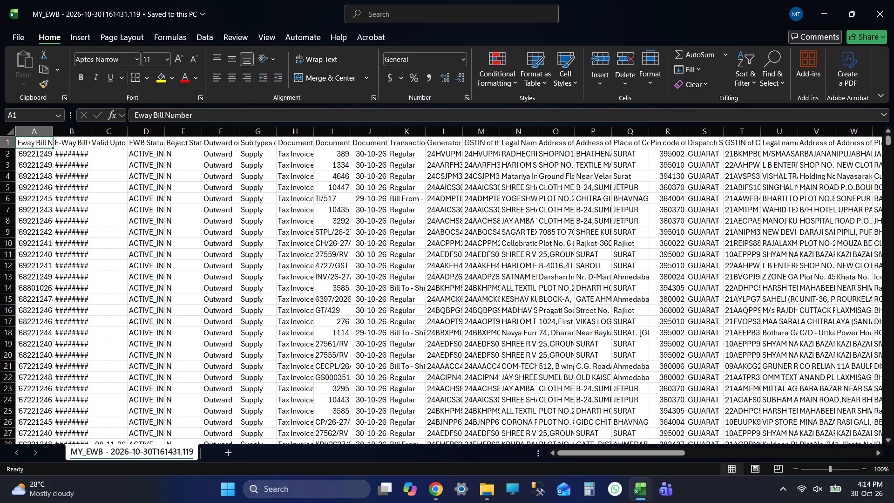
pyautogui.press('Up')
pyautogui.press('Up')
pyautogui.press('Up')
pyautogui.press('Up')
# Remove the leading apostrophe from all Eway Bill Number values in column A, replacing it with nothing.
pyautogui.press('Down')
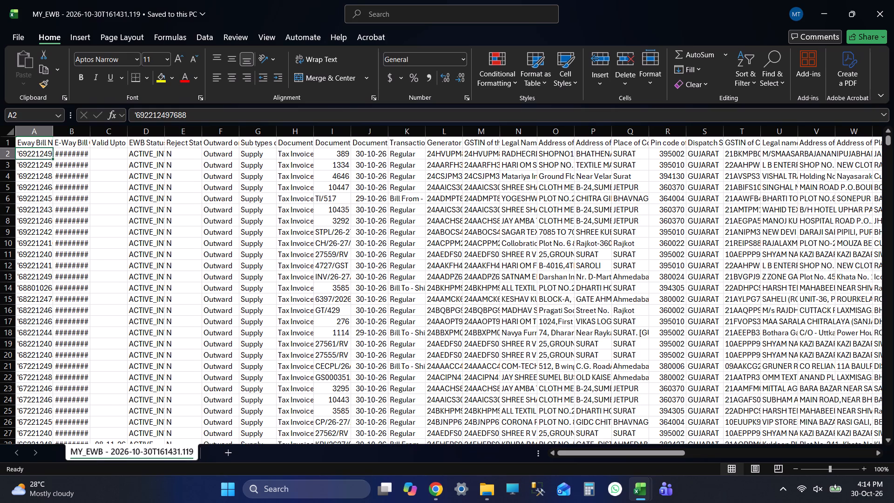
pyautogui.hotkey('ctrl', 'shift', 'Down')
pyautogui.hotkey('ctrl', 'h')
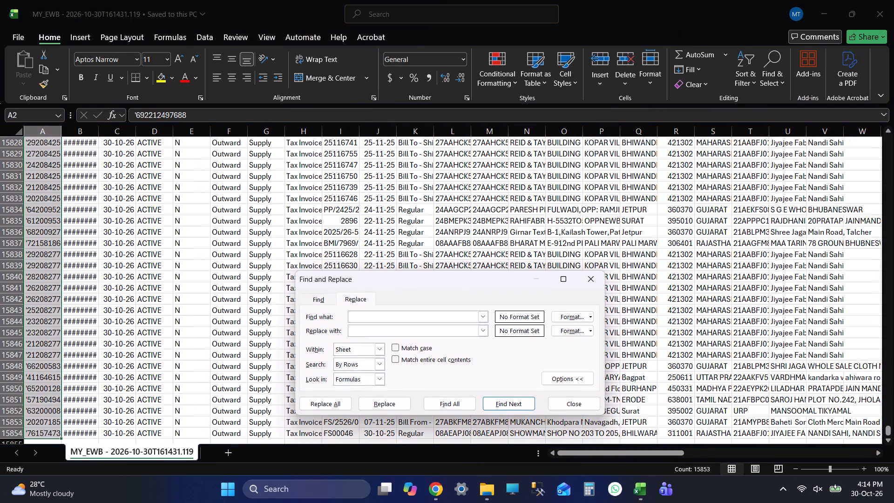
pyautogui.press("'")
pyautogui.click(320, 401)
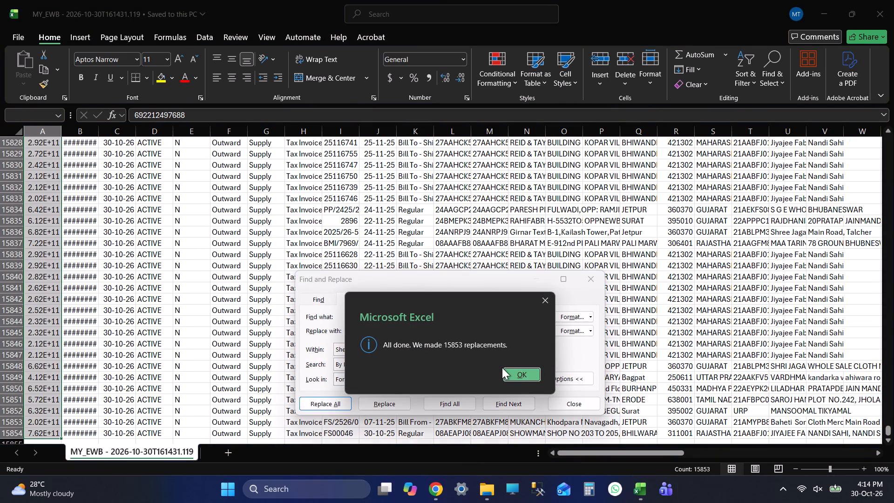
pyautogui.click(519, 370)
pyautogui.click(576, 398)
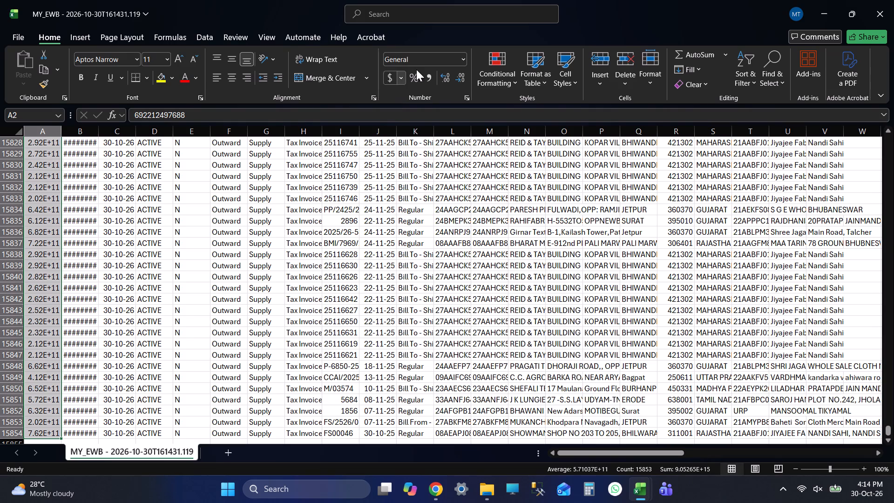
# Format the Eway Bill Number values as Number with no decimal places and save the MY_EWB file.
pyautogui.click(464, 61)
pyautogui.click(435, 104)
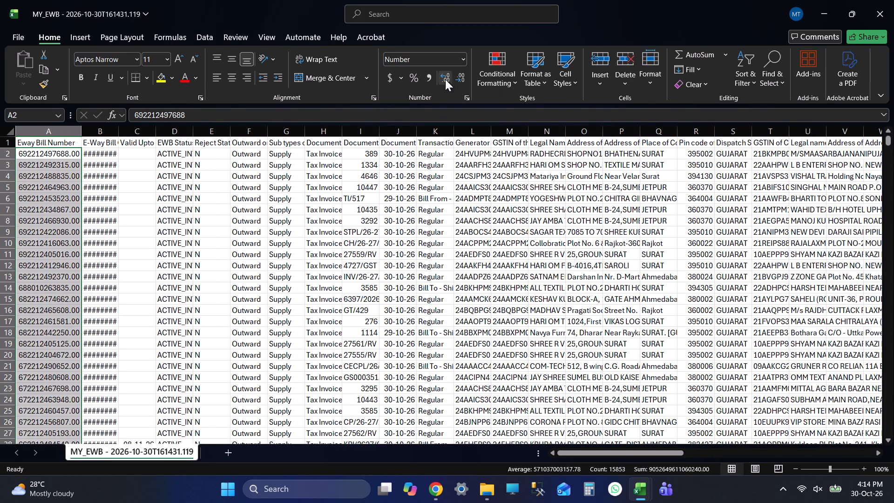
pyautogui.doubleClick(461, 78)
pyautogui.hotkey('ctrl', 's')
pyautogui.hotkey('ctrl', 's')
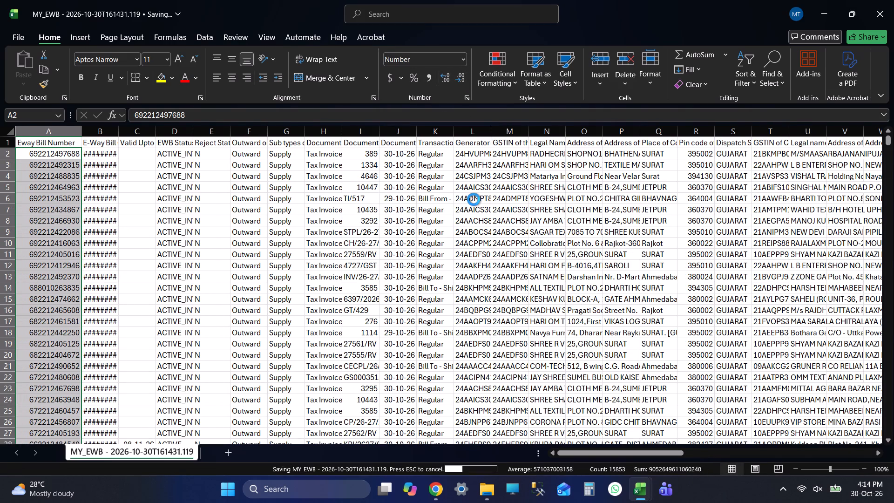
# Return to the first bill number in cell A2 and save the MY_EWB file again.
pyautogui.hotkey('ctrl', 'Up')
pyautogui.press('Up')
pyautogui.press('Up')
pyautogui.press('Up')
pyautogui.press('Up')
pyautogui.press('Up')
pyautogui.press('Up')
pyautogui.press('Up')
pyautogui.press('Up')
pyautogui.press('Up')
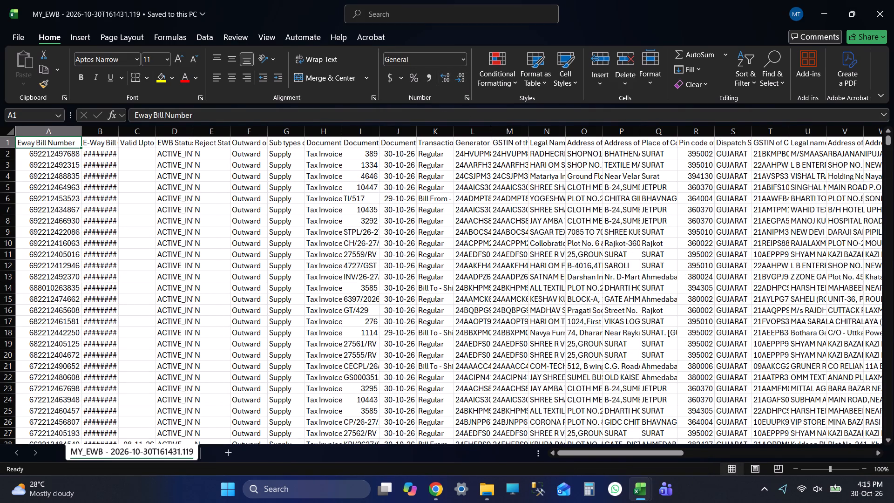
pyautogui.press('Up')
pyautogui.press('Up')
pyautogui.press('Down')
pyautogui.hotkey('ctrl', 's')
pyautogui.hotkey('ctrl', 's')
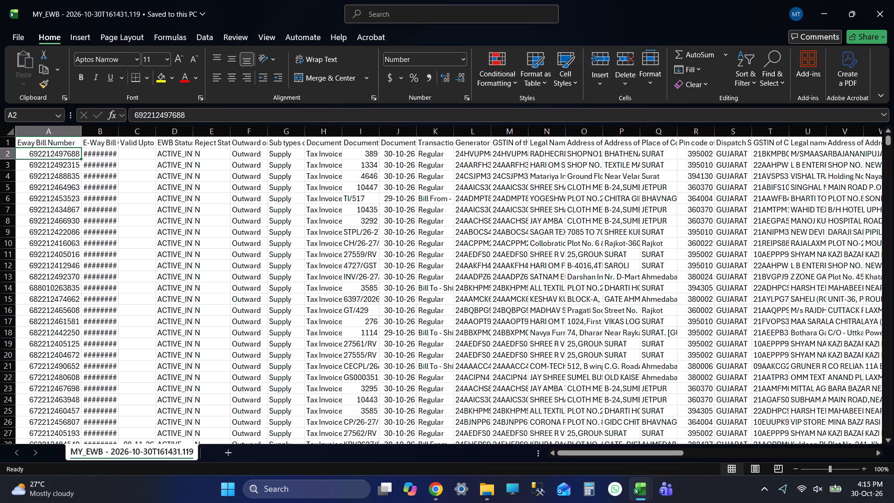
# Switch to the IRIS utility workbook and select its first E-way Bill Number entry cell, B5.
pyautogui.hotkey('alt', 'Tab')
pyautogui.hotkey('ctrl', 'Up')
pyautogui.press('Up')
pyautogui.press('Up')
pyautogui.press('Up')
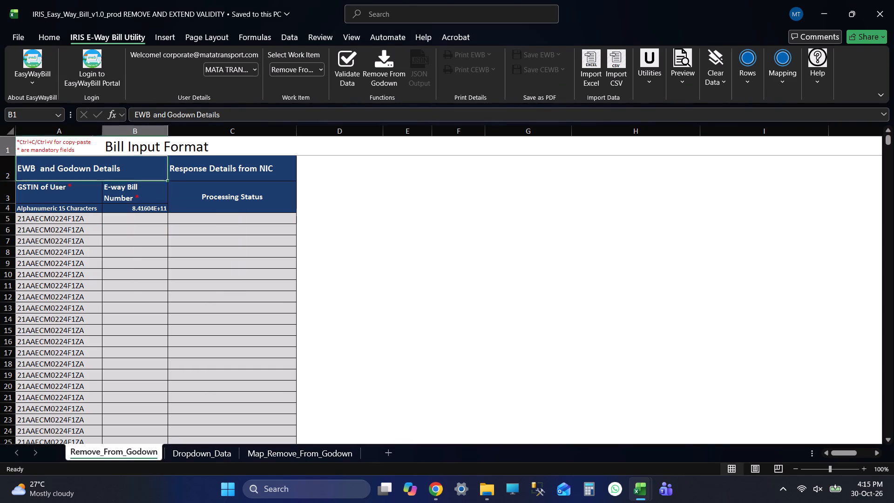
pyautogui.press('Up')
pyautogui.press('Down')
pyautogui.press('Down')
pyautogui.press('Down')
pyautogui.press('Down')
# Switch back to the MY_EWB file and turn on filtering for the header row.
pyautogui.hotkey('alt', 'Tab')
pyautogui.press('Up')
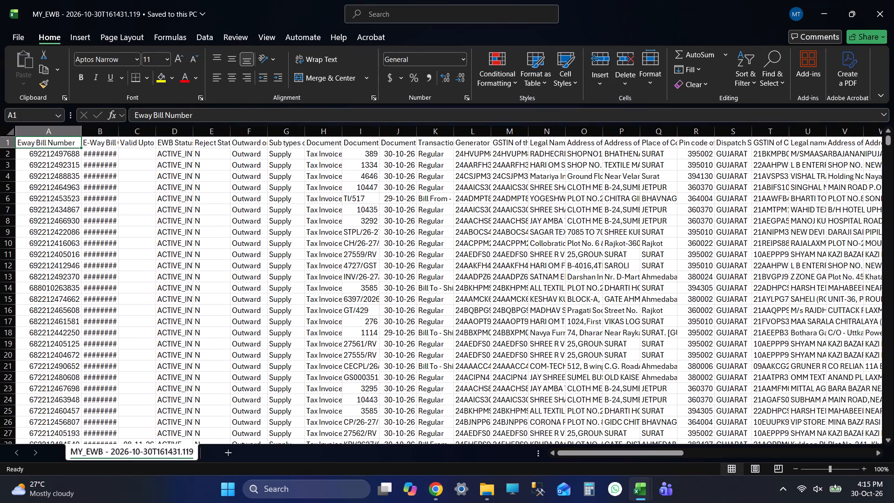
pyautogui.press('Up')
pyautogui.press('Up')
pyautogui.hotkey('ctrl', 'shift', 'l')
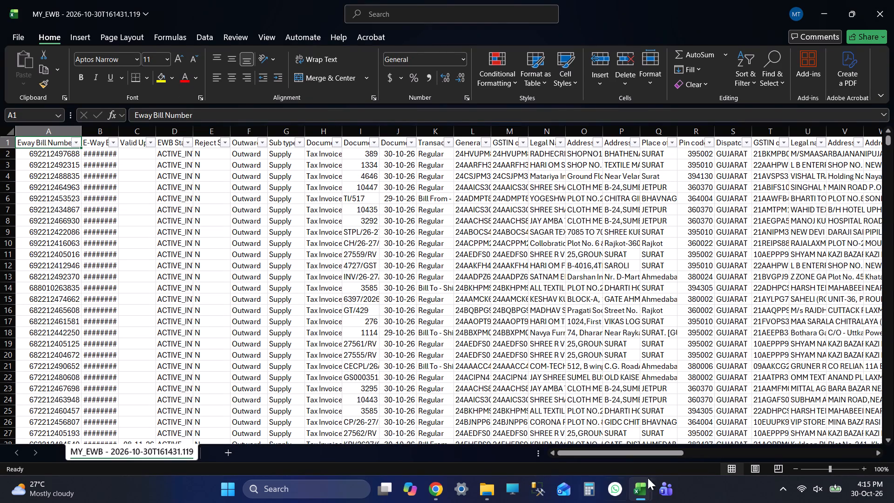
# Filter the Godown Name column to exclude blanks, leaving only bills that have a godown assigned.
pyautogui.moveTo(596, 453); pyautogui.dragTo(749, 450)
pyautogui.click(355, 145)
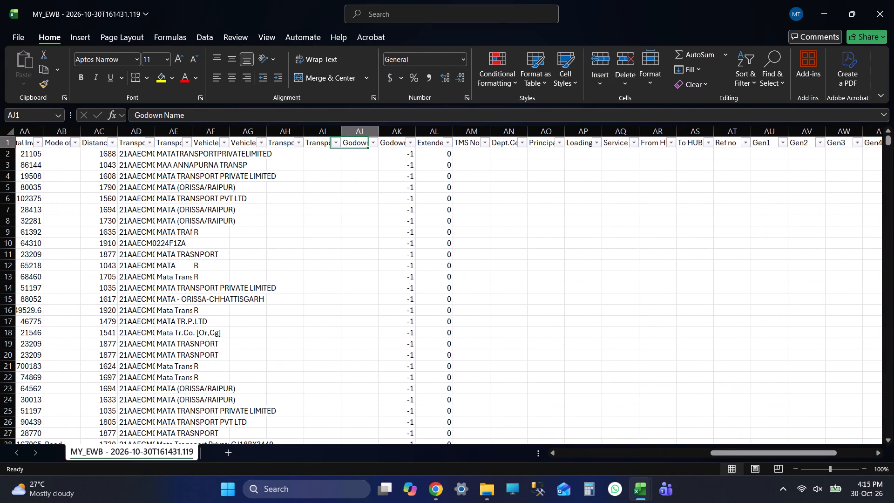
pyautogui.click(374, 143)
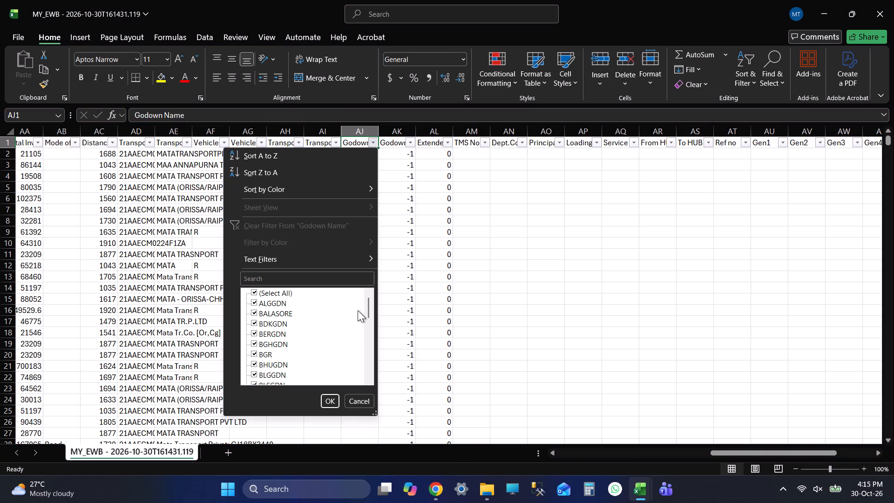
pyautogui.moveTo(369, 303); pyautogui.dragTo(371, 370)
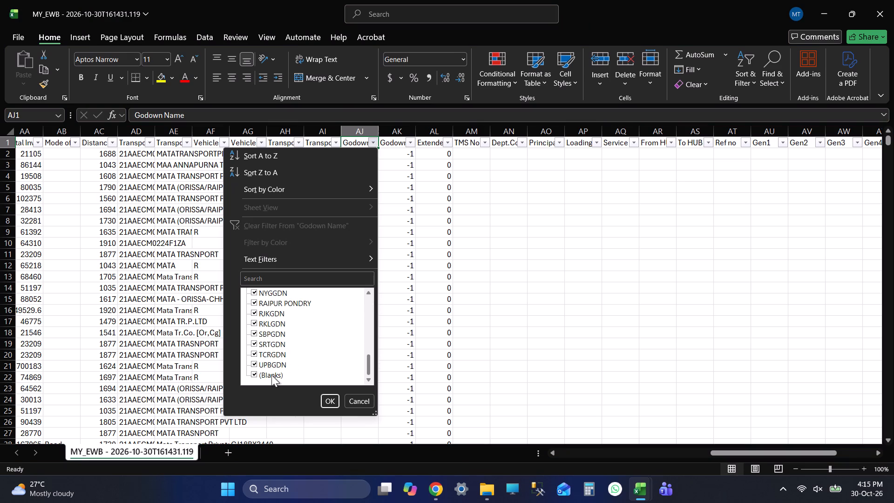
pyautogui.click(271, 375)
pyautogui.click(331, 397)
pyautogui.keyDown('ctrl'); pyautogui.click(541, 264); pyautogui.keyUp('ctrl')
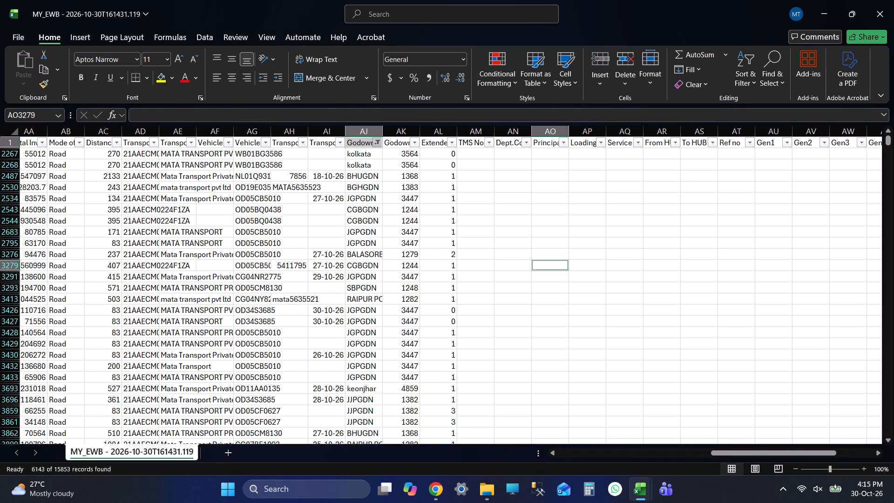
pyautogui.click(582, 231)
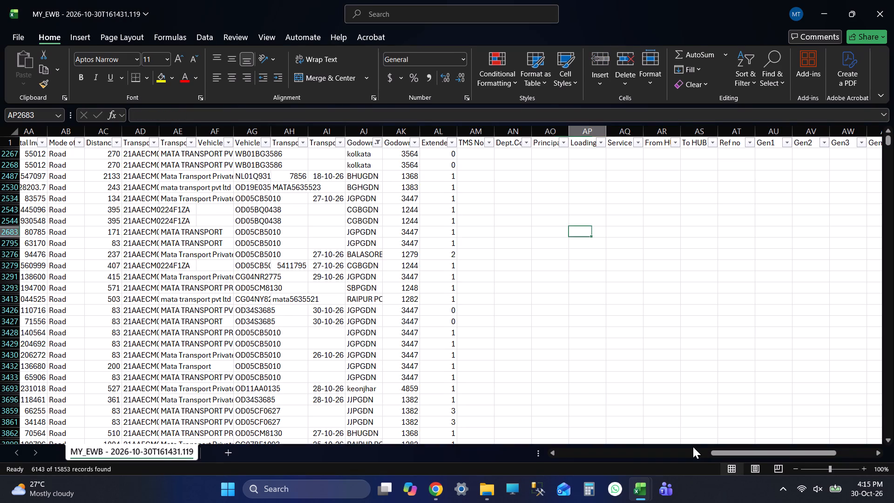
# Look through the header row and examine the godown names selected in the Godown Name filter list, leaving the filter as it is.
pyautogui.hotkey('ctrl', 'Up')
pyautogui.press('Up')
pyautogui.press('Up')
pyautogui.hotkey('ctrl', 'Left')
pyautogui.press('Left')
pyautogui.press('Left')
pyautogui.press('Left')
pyautogui.press('Right')
pyautogui.press('Right')
pyautogui.press('Right')
pyautogui.press('Right')
pyautogui.press('Right')
pyautogui.press('Right')
pyautogui.press('Right')
pyautogui.press('Right')
pyautogui.press('Right')
pyautogui.press('Right')
pyautogui.press('Right')
pyautogui.press('Right')
pyautogui.press('Right')
pyautogui.press('Right')
pyautogui.press('Right')
pyautogui.press('Right')
pyautogui.press('Right')
pyautogui.press('Right')
pyautogui.press('Right')
pyautogui.press('Right')
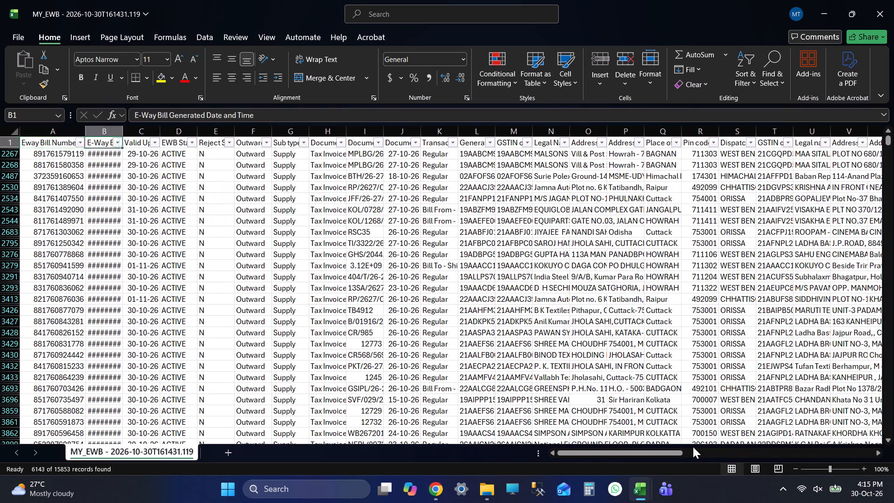
pyautogui.press('Right')
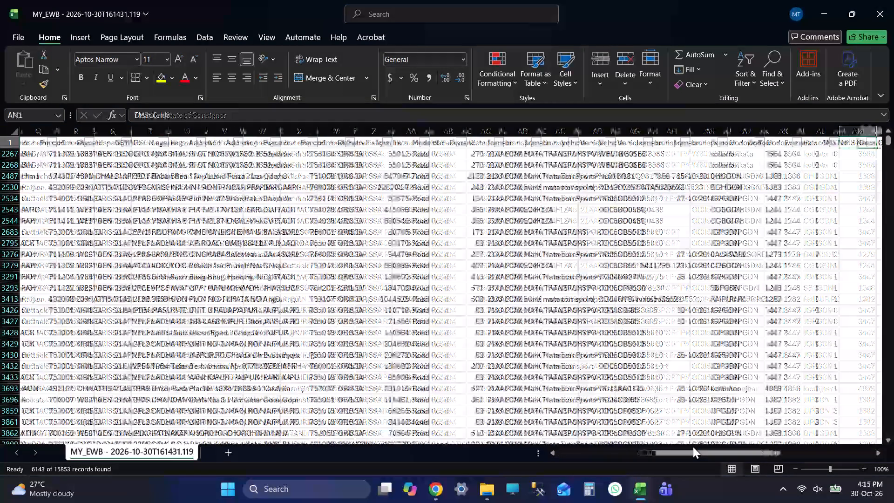
pyautogui.press('Right')
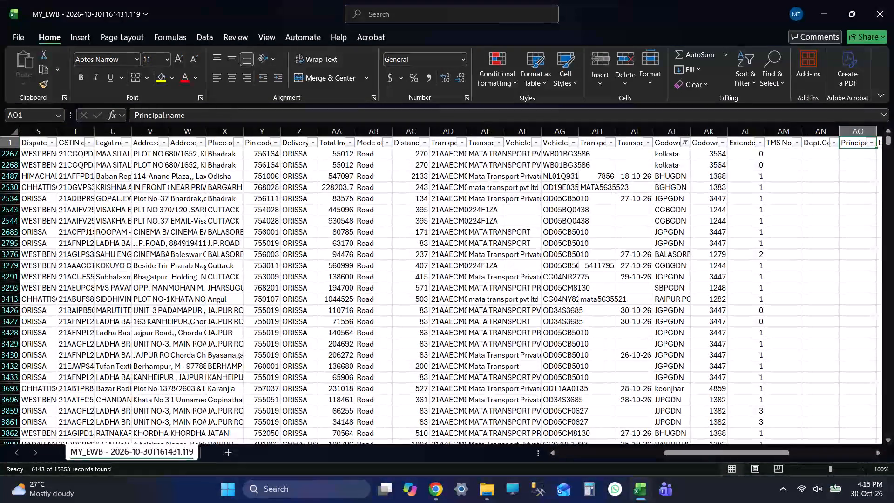
pyautogui.click(687, 143)
pyautogui.moveTo(679, 307); pyautogui.dragTo(689, 361)
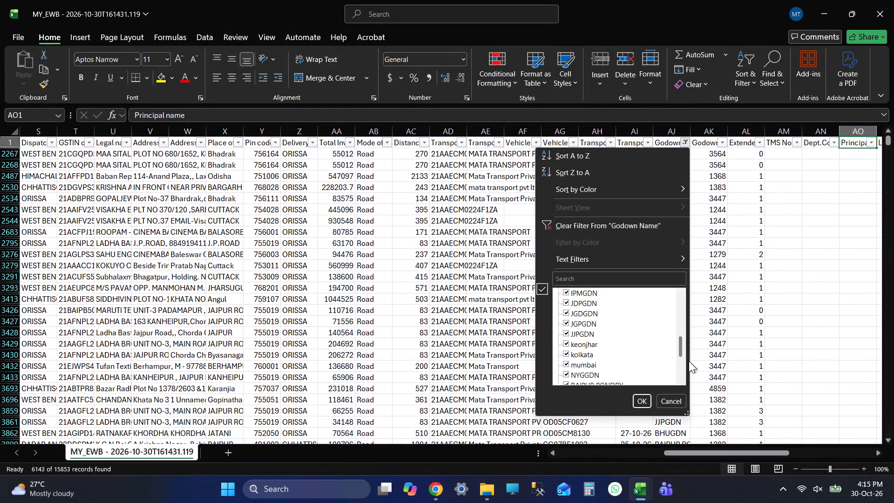
pyautogui.moveTo(689, 361); pyautogui.dragTo(686, 400)
pyautogui.click(669, 395)
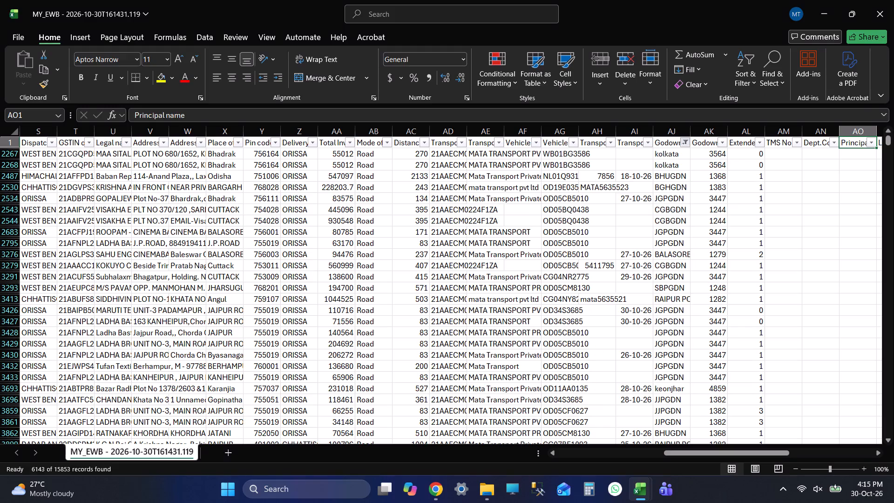
# Copy all the filtered Eway Bill Numbers in column A, from the first visible bill in A2267 down to the last.
pyautogui.click(772, 255)
pyautogui.hotkey('ctrl', 'Up')
pyautogui.hotkey('ctrl', 'Up')
pyautogui.hotkey('ctrl', 'Up')
pyautogui.hotkey('ctrl', 'Left')
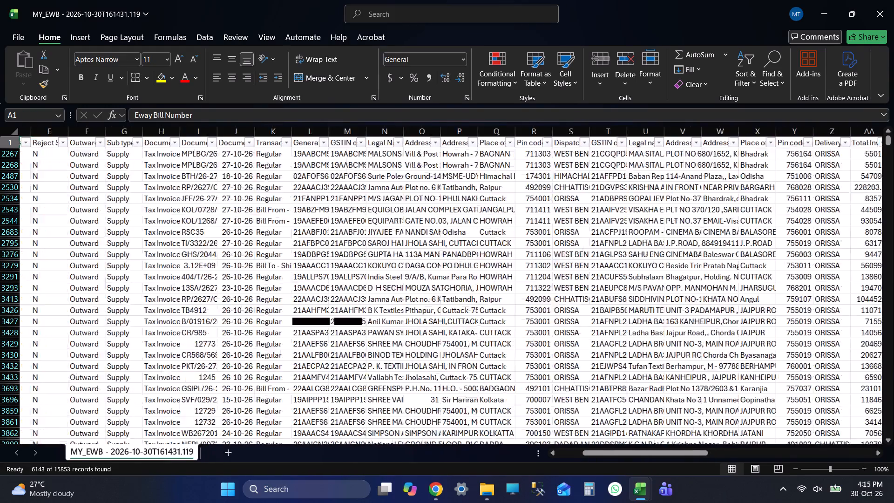
pyautogui.press('Left')
pyautogui.press('Left')
pyautogui.press('Left')
pyautogui.press('Up')
pyautogui.press('Up')
pyautogui.press('Up')
pyautogui.press('Down')
pyautogui.press('Up')
pyautogui.press('Up')
pyautogui.press('Up')
pyautogui.press('Up')
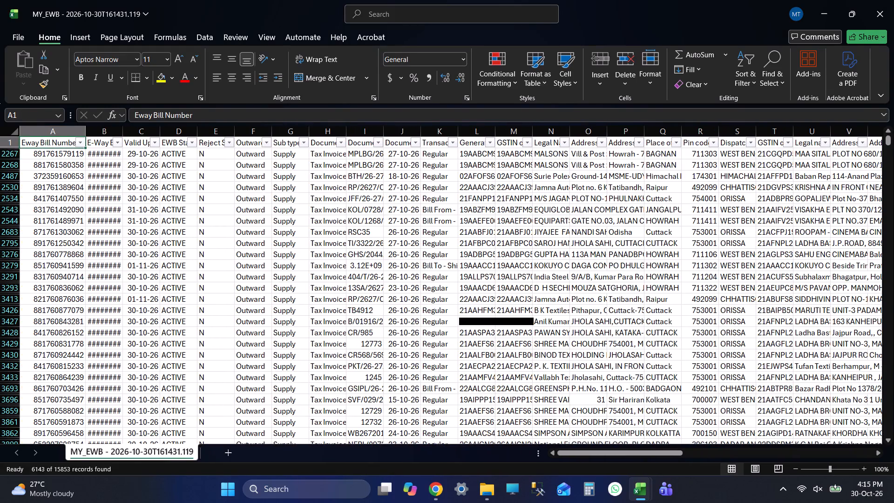
pyautogui.press('Up')
pyautogui.press('Down')
pyautogui.press('Up')
pyautogui.press('Up')
pyautogui.press('Up')
pyautogui.press('Up')
pyautogui.press('Up')
pyautogui.press('Down')
pyautogui.press('Up')
pyautogui.press('Up')
pyautogui.press('Up')
pyautogui.press('Left')
pyautogui.press('Left')
pyautogui.press('Left')
pyautogui.press('Left')
pyautogui.press('Up')
pyautogui.press('Up')
pyautogui.press('Up')
pyautogui.press('Down')
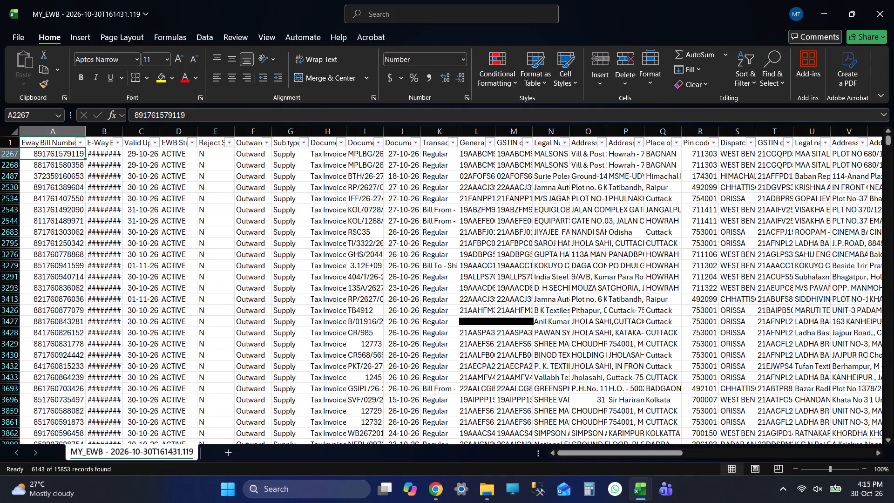
pyautogui.hotkey('ctrl', 'shift', 'Down')
pyautogui.hotkey('ctrl', 'c')
pyautogui.hotkey('ctrl', 'c')
pyautogui.hotkey('ctrl', 'c')
pyautogui.hotkey('ctrl', 'c')
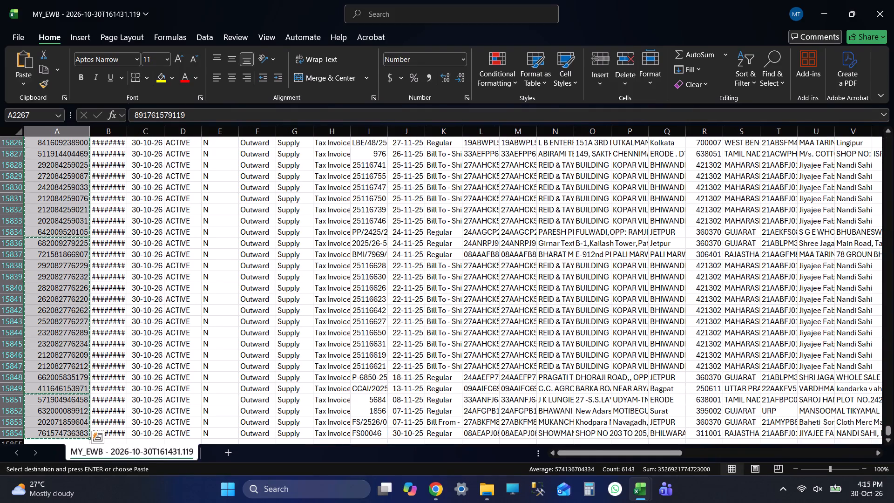
# Switch to the IRIS utility workbook and paste the copied bill numbers into the E-way Bill Number column from B5.
pyautogui.hotkey('alt', 'Tab')
pyautogui.press('Up')
pyautogui.press('Down')
pyautogui.hotkey('ctrl', 'v')
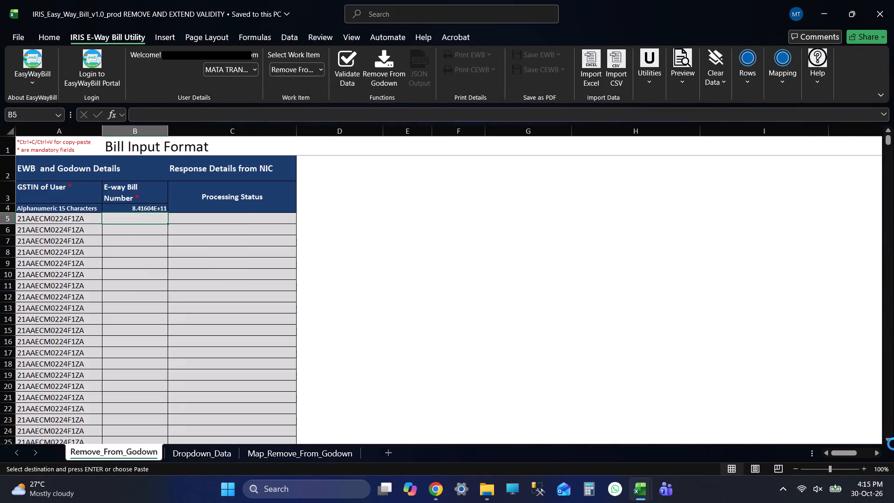
# Clear the surplus GSTIN of User entries below the last pasted bill number, from A6148 to A6399.
pyautogui.hotkey('ctrl', 'Down')
pyautogui.press('Down')
pyautogui.press('Down')
pyautogui.press('Down')
pyautogui.press('Down')
pyautogui.hotkey('ctrl', 'Up')
pyautogui.press('Left')
pyautogui.press('Down')
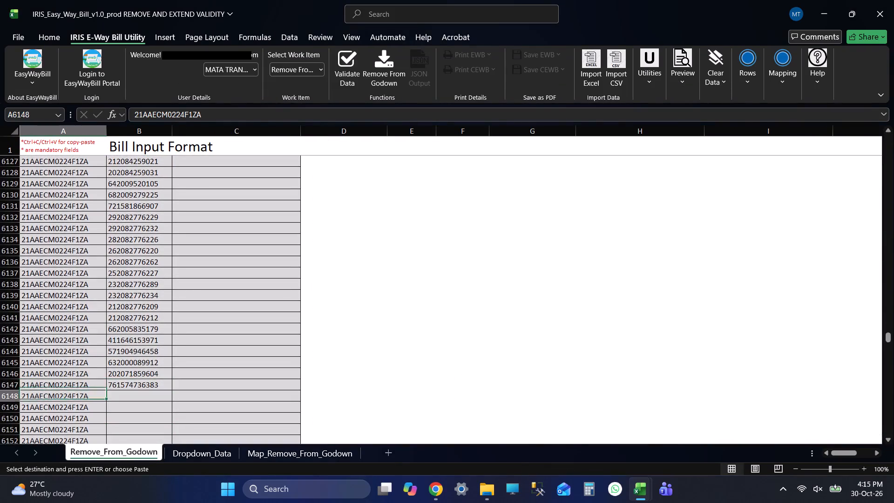
pyautogui.hotkey('ctrl', 'Down')
pyautogui.hotkey('ctrl', 'Up')
pyautogui.press('Down')
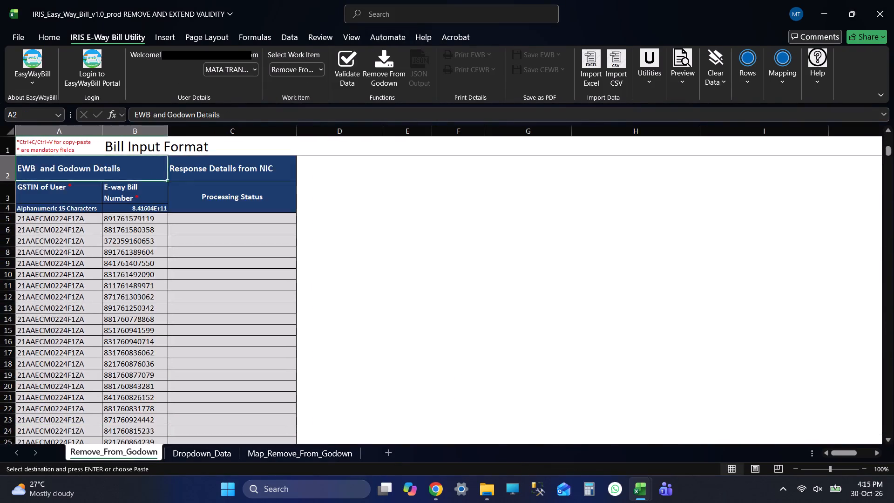
pyautogui.press('Down')
pyautogui.press('Right')
pyautogui.press('Down')
pyautogui.press('Down')
pyautogui.hotkey('ctrl', 'Down')
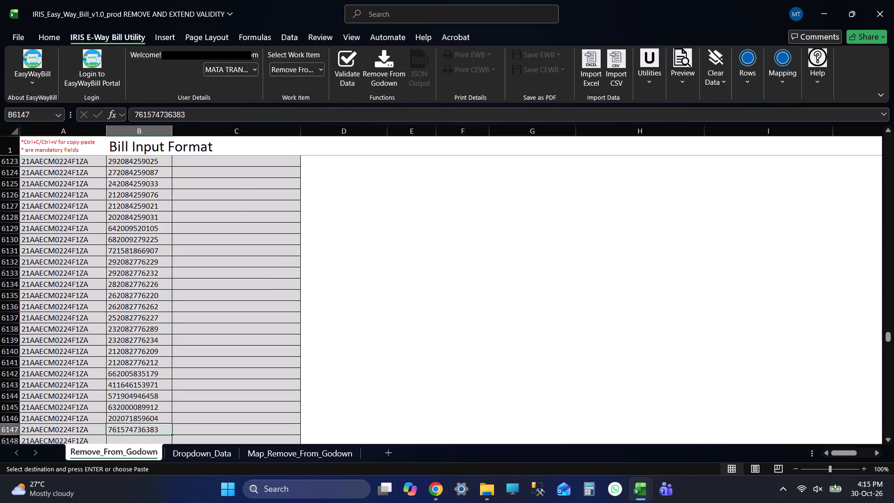
pyautogui.press('Left')
pyautogui.press('Down')
pyautogui.hotkey('ctrl', 'shift', 'Down')
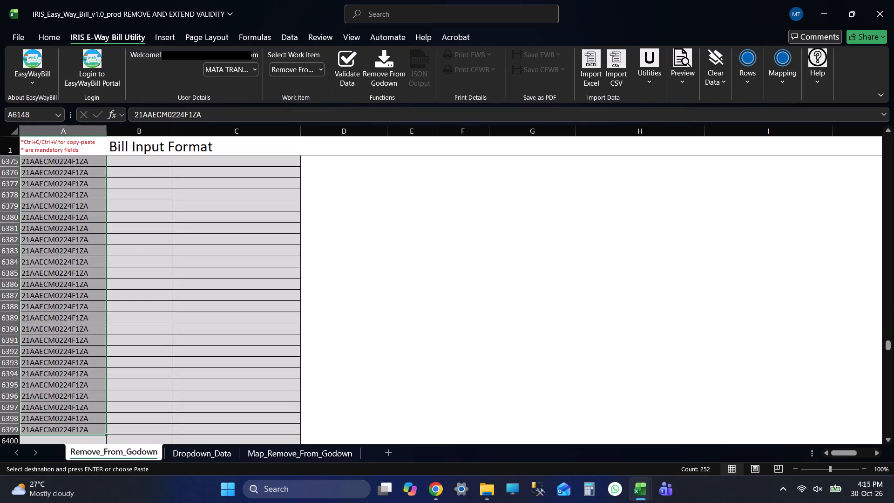
pyautogui.press('Delete')
# Check the start and end of the GSTIN and E-way Bill Number entries, finish on the last bill in B6147, and save the workbook.
pyautogui.hotkey('ctrl', 'Up')
pyautogui.press('Up')
pyautogui.press('Up')
pyautogui.press('Up')
pyautogui.press('Up')
pyautogui.press('Up')
pyautogui.hotkey('ctrl', 'Up')
pyautogui.press('Up')
pyautogui.press('Up')
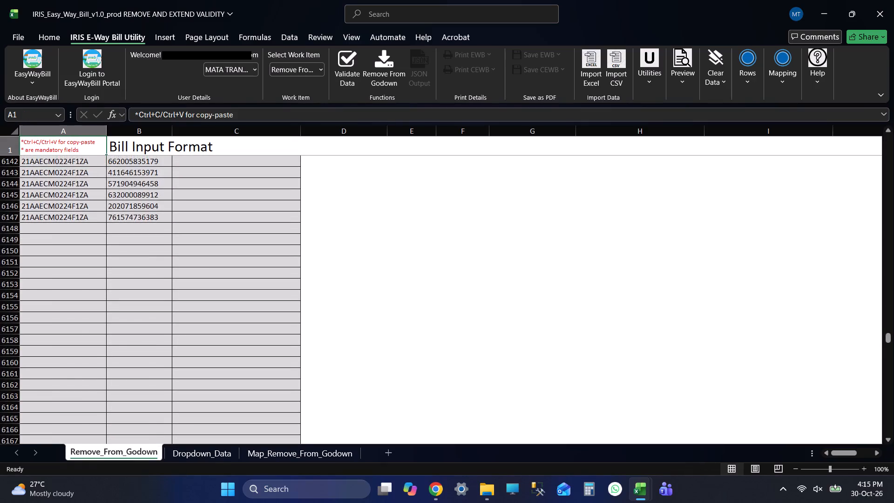
pyautogui.press('Down')
pyautogui.press('Down')
pyautogui.press('Down')
pyautogui.press('Right')
pyautogui.press('Down')
pyautogui.hotkey('ctrl', 'Down')
pyautogui.press('Down')
pyautogui.press('Down')
pyautogui.press('Down')
pyautogui.press('Down')
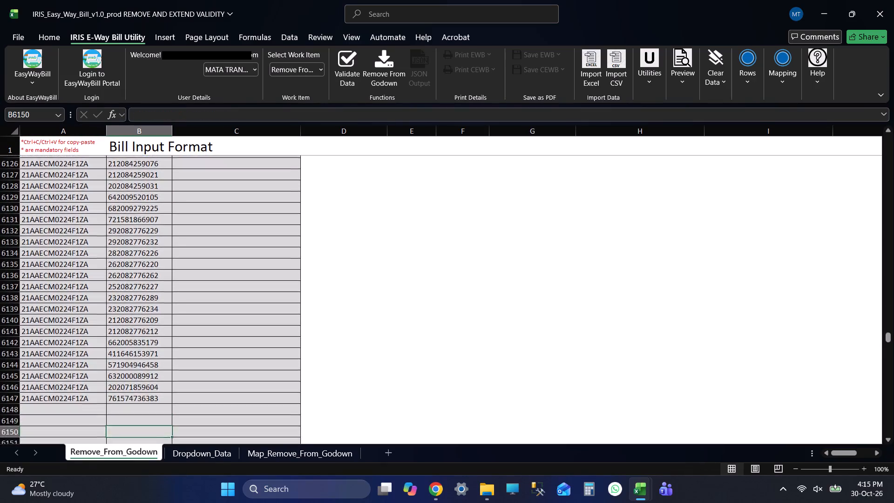
pyautogui.hotkey('ctrl', 'Up')
pyautogui.hotkey('ctrl', 's')
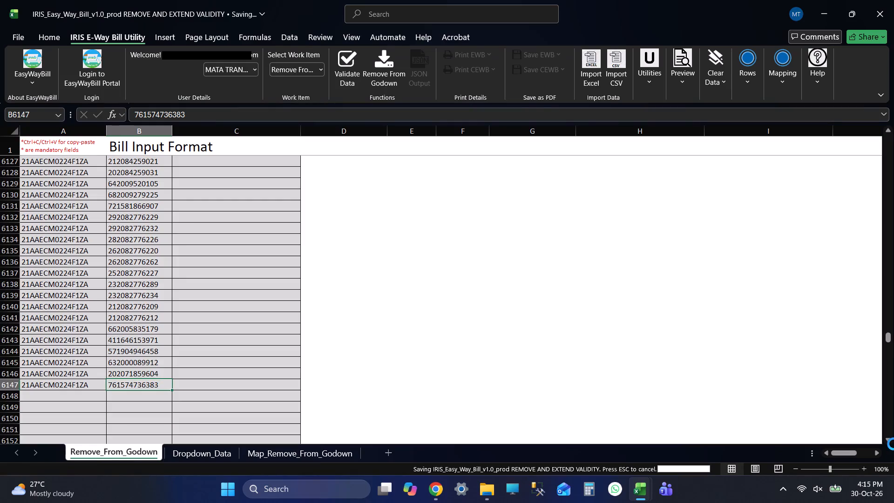
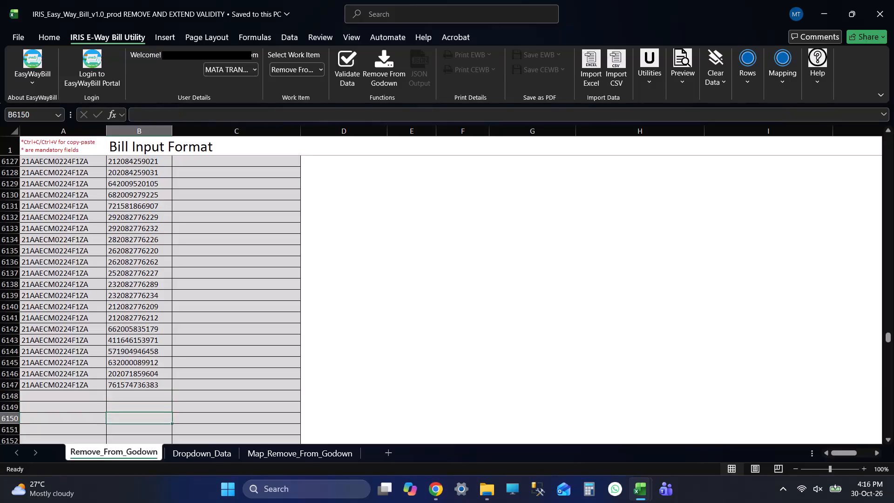
# Check the rows below the last pasted bill for stray entries, return to B6147, and save the IRIS workbook.
pyautogui.press('Down')
pyautogui.press('Down')
pyautogui.press('Down')
pyautogui.press('Down')
pyautogui.press('Down')
pyautogui.hotkey('ctrl', 'Up')
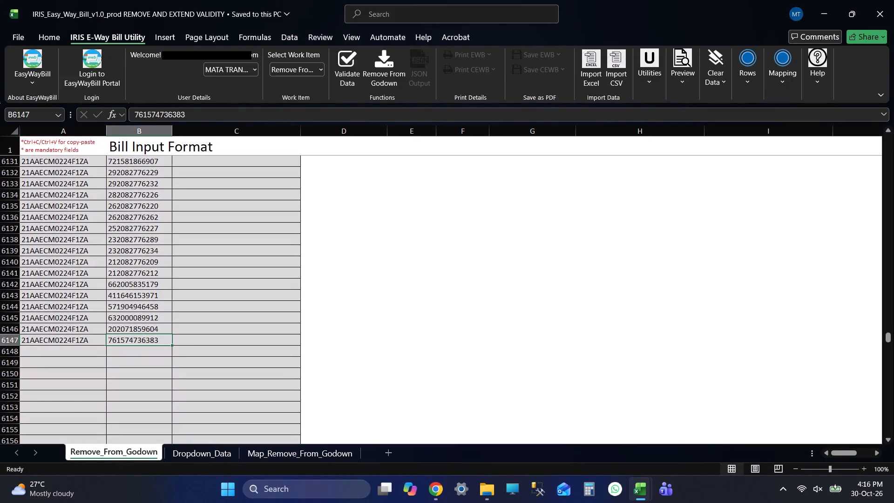
pyautogui.hotkey('ctrl', 's')
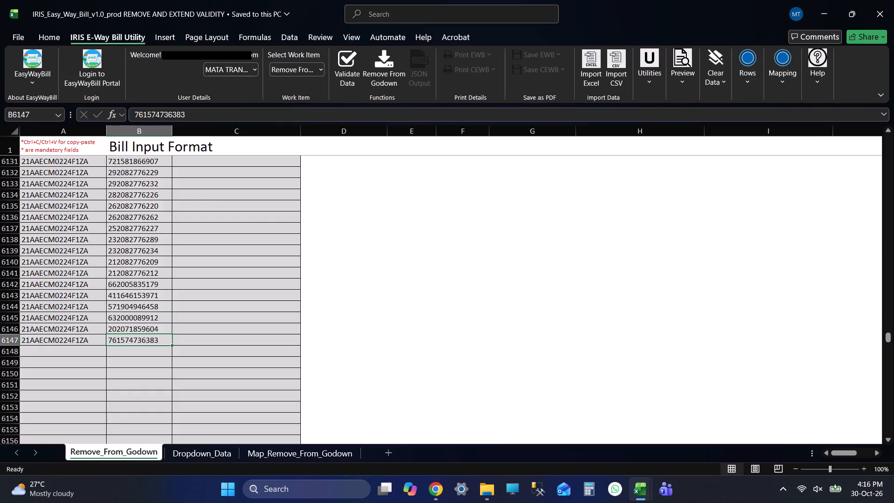
pyautogui.press('Down')
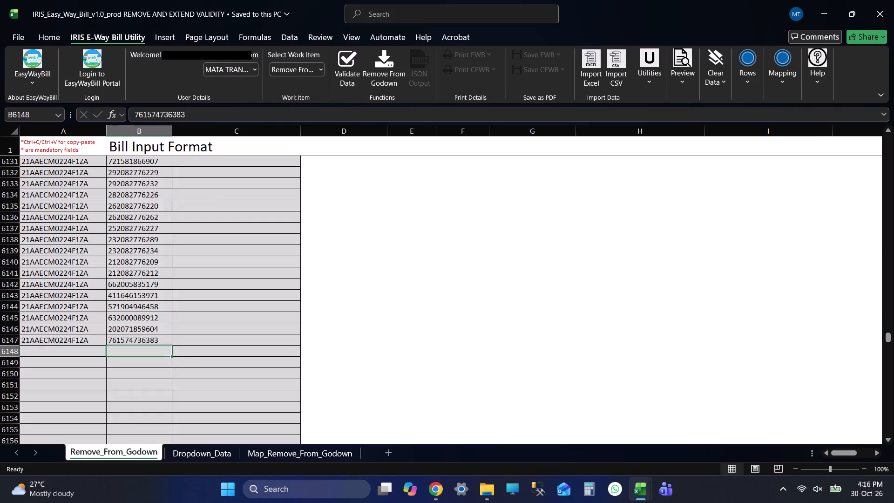
pyautogui.press('Down')
pyautogui.press('Down')
pyautogui.press('Down')
pyautogui.press('Down')
pyautogui.press('Down')
pyautogui.press('Down')
pyautogui.press('Down')
pyautogui.press('Down')
pyautogui.press('Down')
pyautogui.press('Down')
pyautogui.hotkey('ctrl', 'Up')
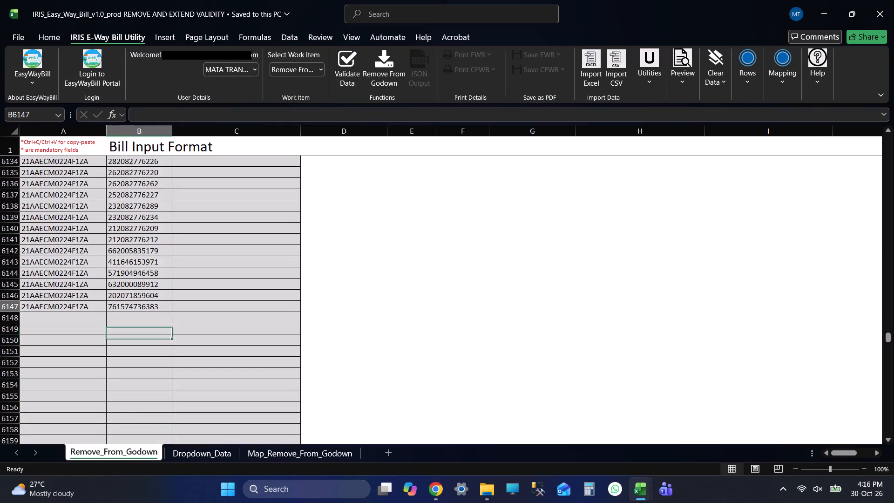
pyautogui.hotkey('ctrl', 's')
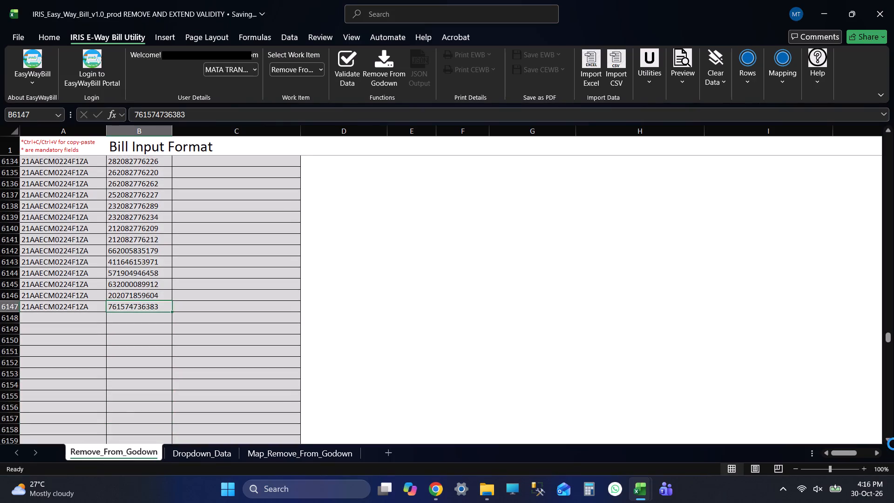
# Switch to the MY_EWB export, compare its last filtered Eway Bill Number, and save and close the file.
pyautogui.hotkey('alt', 'Tab')
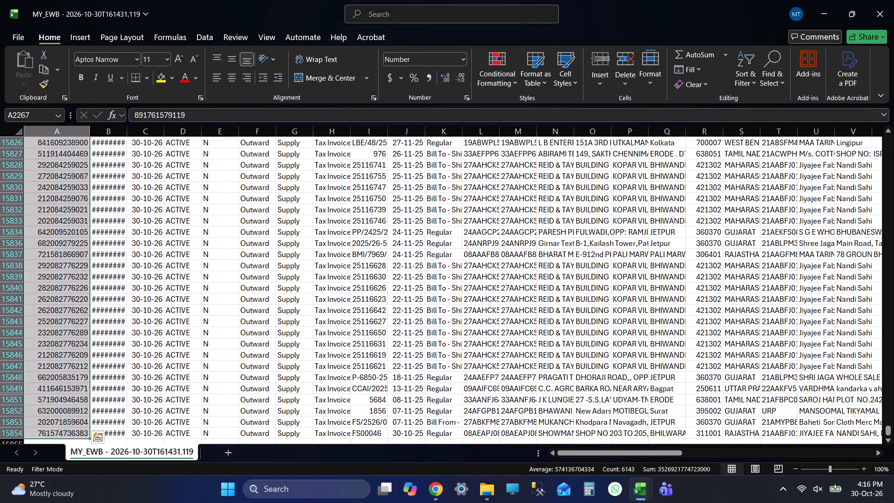
pyautogui.hotkey('ctrl', 'Down')
pyautogui.press('Down')
pyautogui.press('Down')
pyautogui.press('Down')
pyautogui.press('Down')
pyautogui.hotkey('ctrl', 'Up')
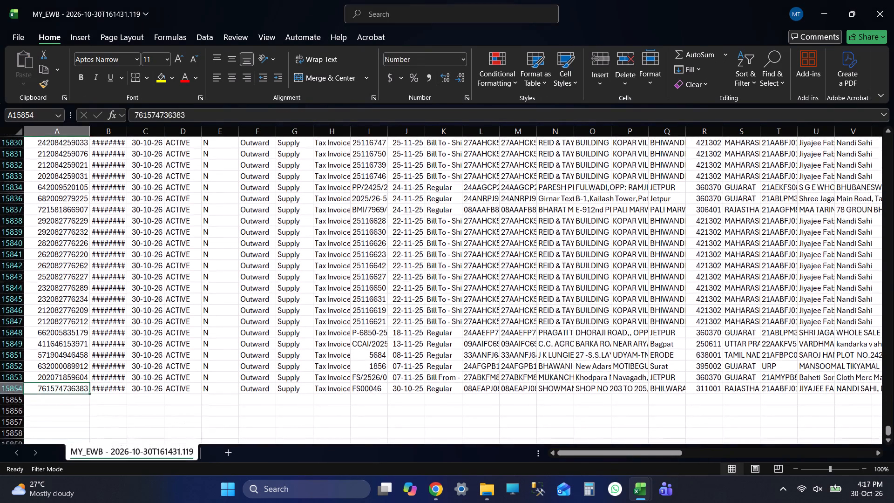
pyautogui.hotkey('ctrl', 's')
pyautogui.hotkey('ctrl', 'Up')
pyautogui.press('Up')
pyautogui.press('Up')
pyautogui.press('Up')
pyautogui.press('Up')
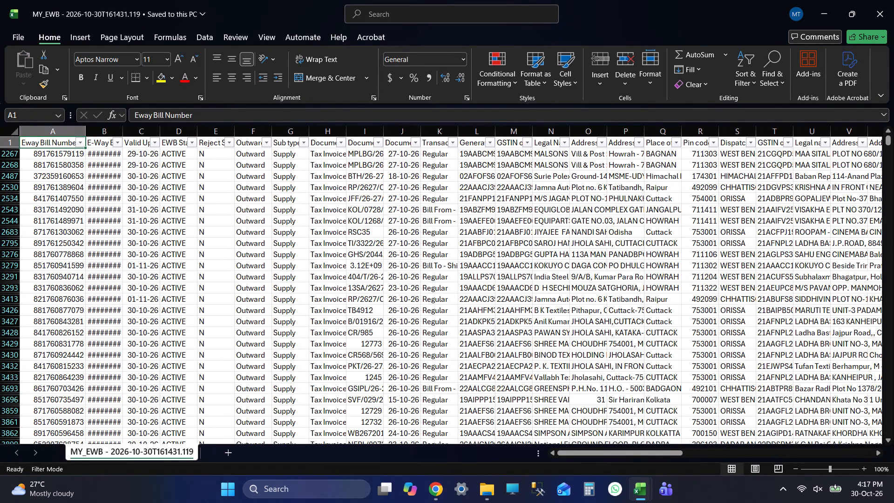
pyautogui.click(893, 32)
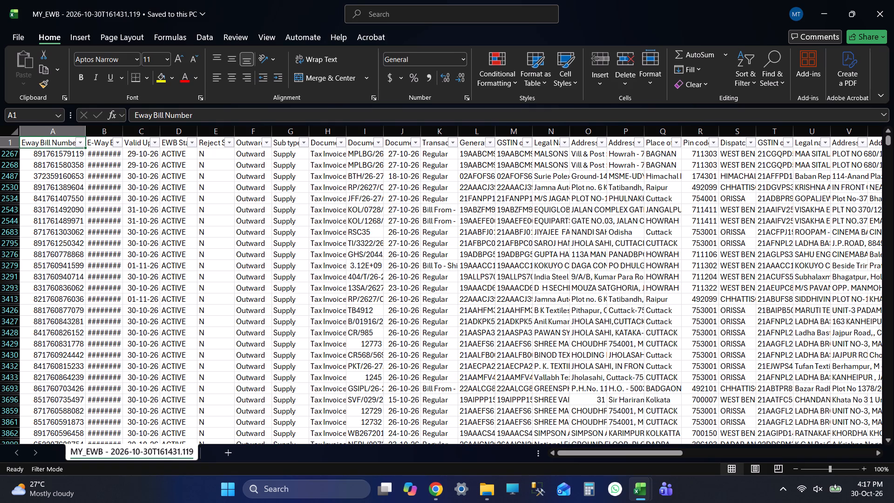
pyautogui.click(893, 0)
# Examine the start and end of the E-way Bill Number list on the Remove_From_Godown sheet.
pyautogui.press('Down')
pyautogui.press('Down')
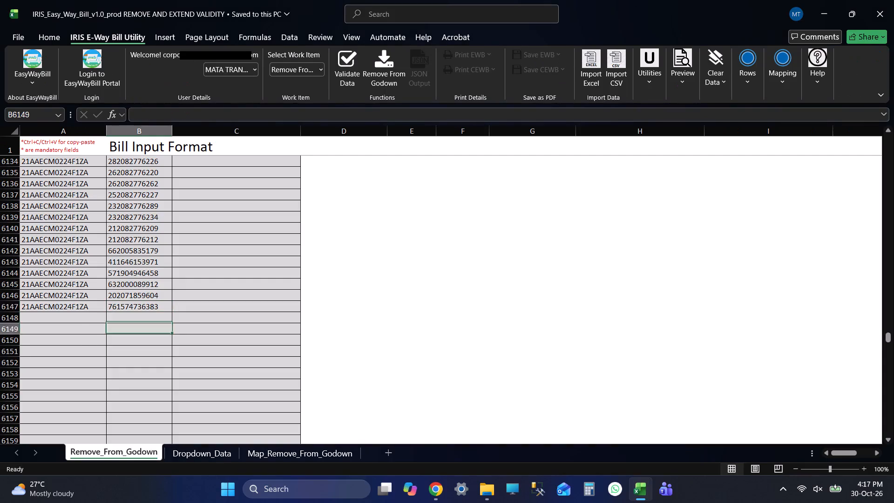
pyautogui.press('Down')
pyautogui.hotkey('ctrl', 'Up')
pyautogui.hotkey('ctrl', 'Up')
pyautogui.press('Up')
pyautogui.press('Up')
pyautogui.press('Up')
pyautogui.press('Down')
pyautogui.press('Down')
pyautogui.press('Down')
pyautogui.press('Down')
pyautogui.press('Down')
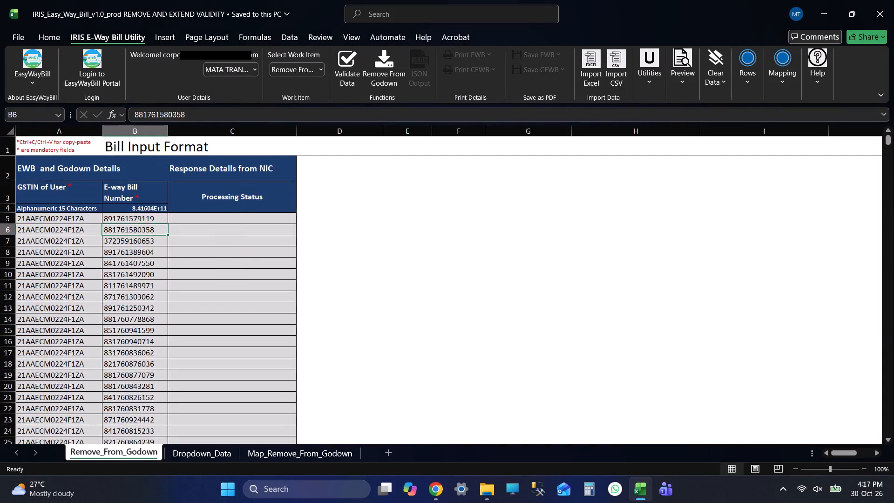
pyautogui.hotkey('ctrl', 'Down')
pyautogui.press('Down')
pyautogui.press('Down')
pyautogui.press('Down')
pyautogui.press('Down')
pyautogui.hotkey('ctrl', 'Up')
pyautogui.hotkey('ctrl', 'Up')
pyautogui.hotkey('ctrl', 'Up')
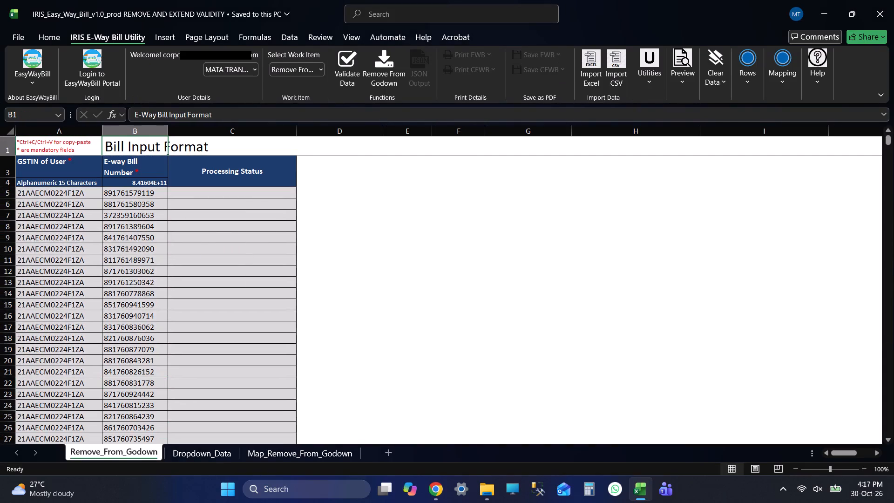
pyautogui.press('Up')
pyautogui.press('Up')
pyautogui.press('Up')
pyautogui.press('Up')
pyautogui.press('Up')
pyautogui.press('Up')
pyautogui.press('Down')
pyautogui.press('Up')
pyautogui.press('Up')
pyautogui.press('Up')
pyautogui.press('Up')
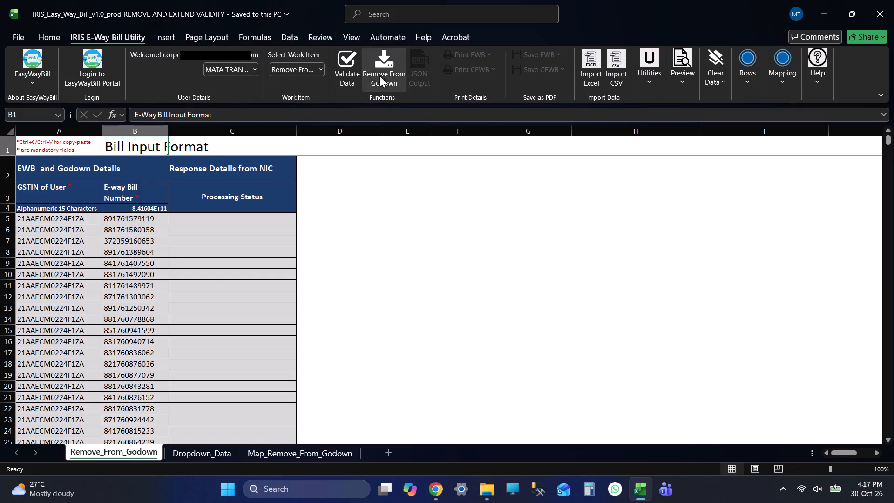
# Run Remove From Godown for all the listed E-way bills and agree to proceed with the removal.
pyautogui.click(372, 61)
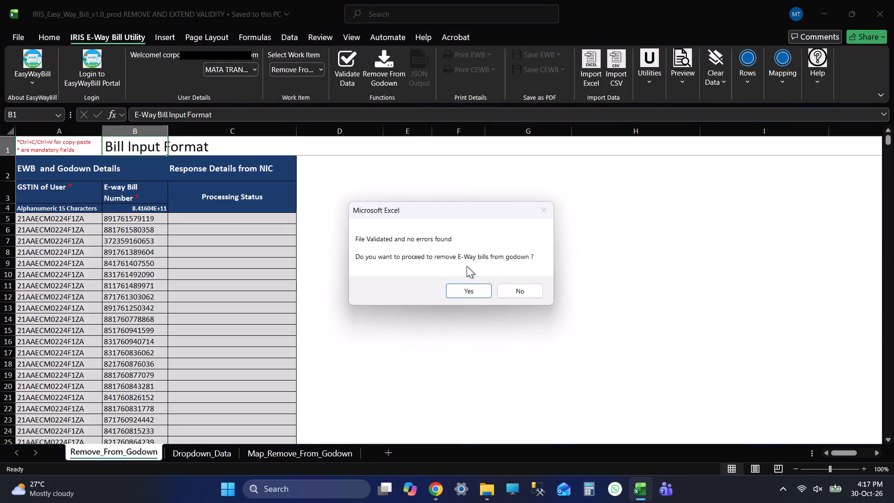
pyautogui.click(458, 293)
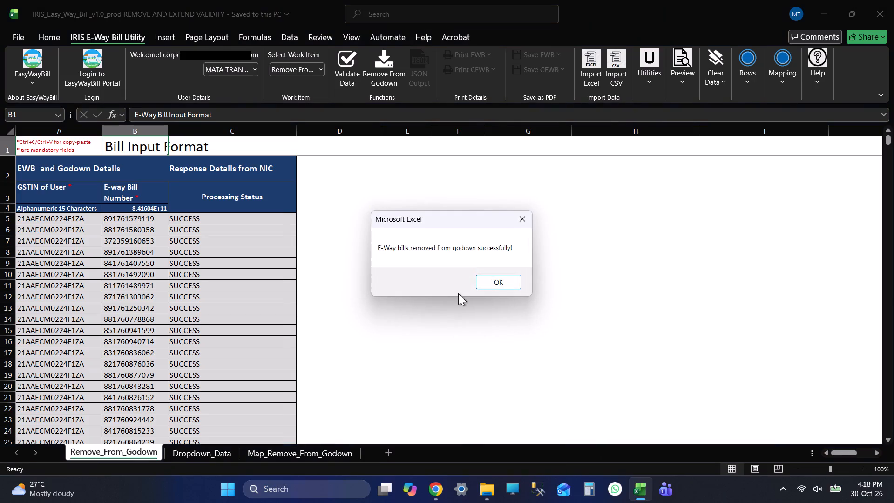
pyautogui.click(503, 279)
# Review the Processing Status from the first bill down to row 6147, and save and close the workbook.
pyautogui.click(111, 210)
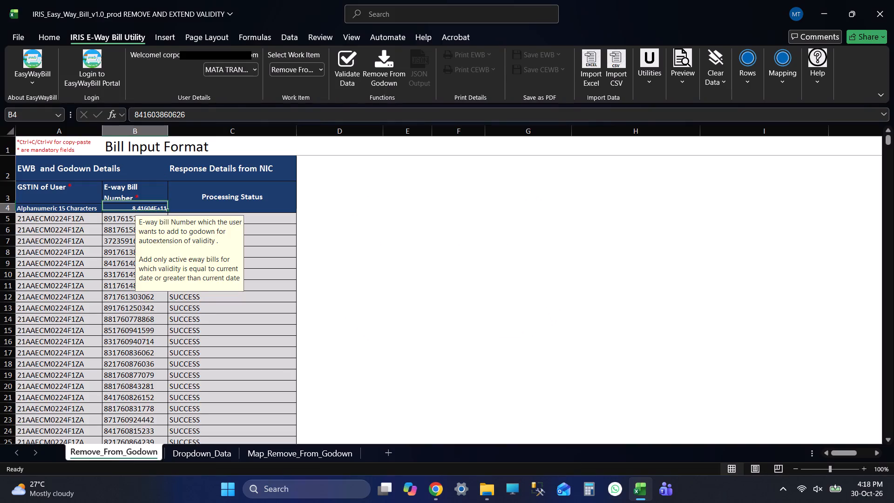
pyautogui.hotkey('ctrl', 'Down')
pyautogui.press('Down')
pyautogui.press('Down')
pyautogui.press('Down')
pyautogui.press('Down')
pyautogui.press('Down')
pyautogui.hotkey('ctrl', 'Up')
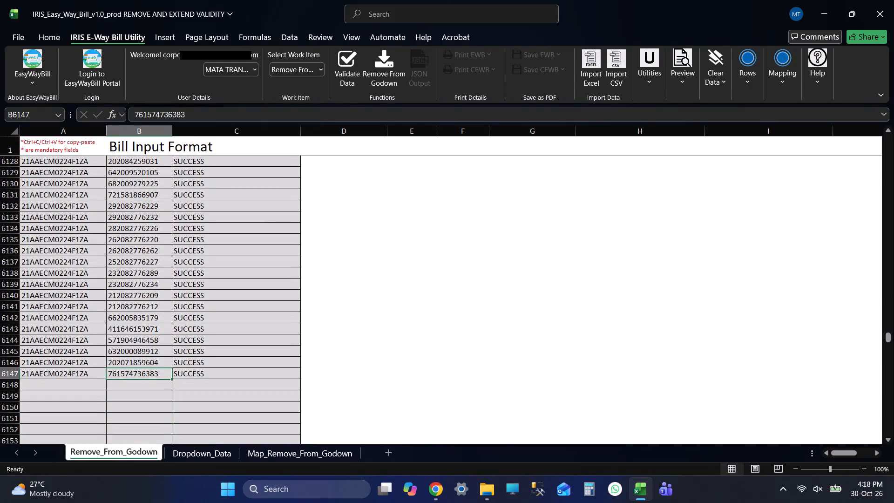
pyautogui.hotkey('ctrl', 's')
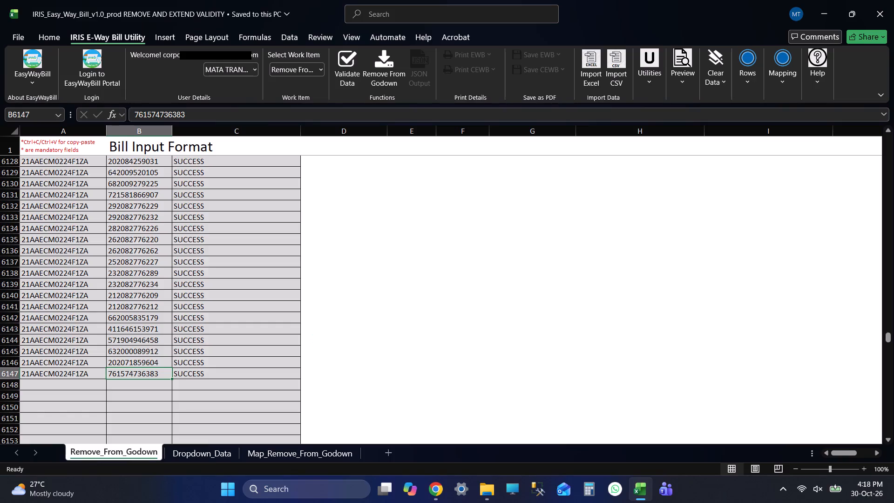
pyautogui.hotkey('ctrl', 'Up')
pyautogui.press('Up')
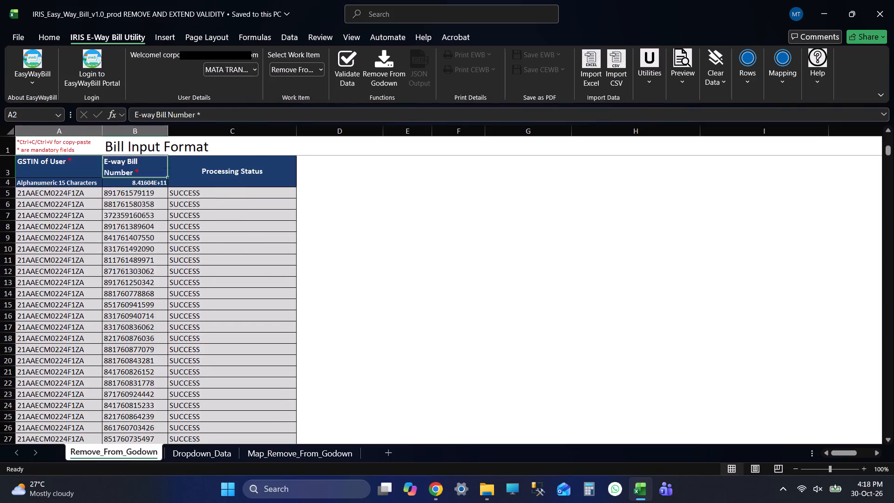
pyautogui.press('Up')
pyautogui.press('Up')
pyautogui.press('Up')
pyautogui.hotkey('ctrl', 's')
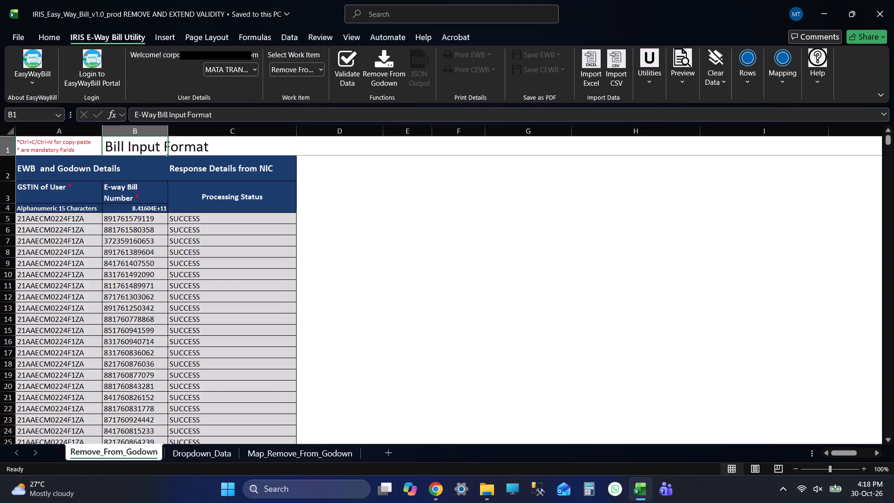
pyautogui.click(893, 0)
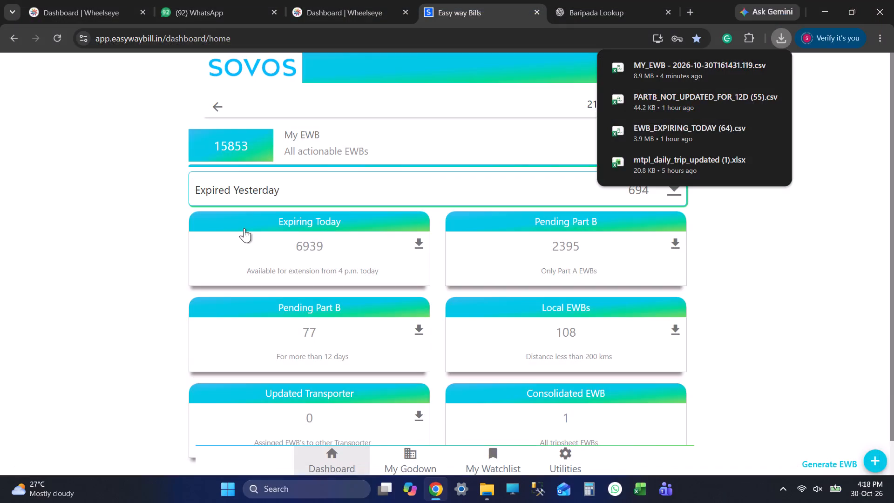
# Open the IRIS_Easy_Way_Bill_v1.22_Prod workbook from the utility folder in File Explorer.
pyautogui.hotkey('alt', 'Tab')
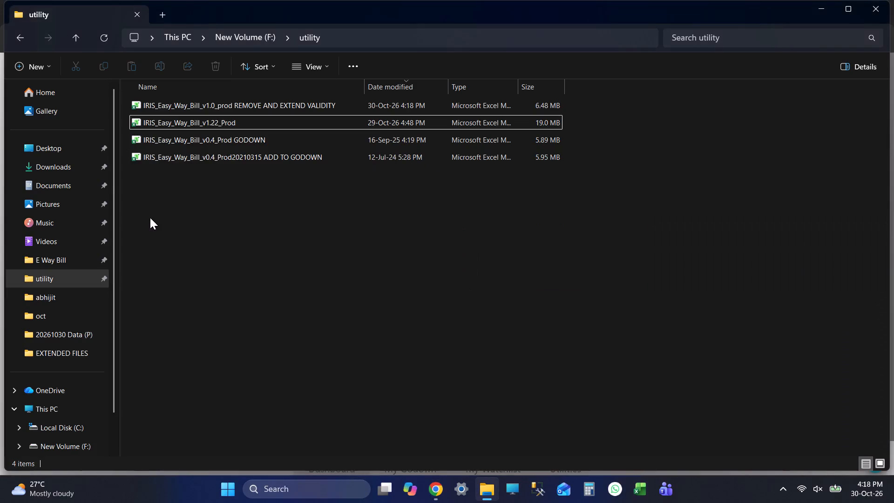
pyautogui.hotkey('alt', 'Tab')
pyautogui.hotkey('alt', 'Tab')
pyautogui.click(853, 14)
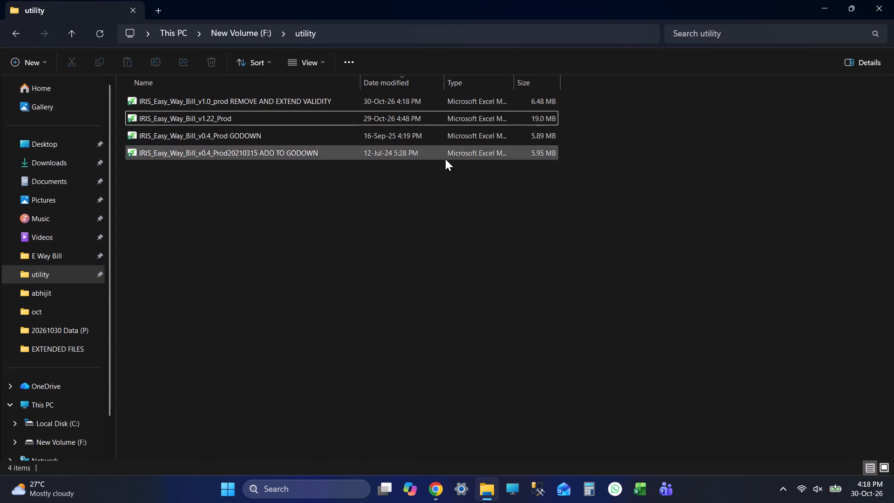
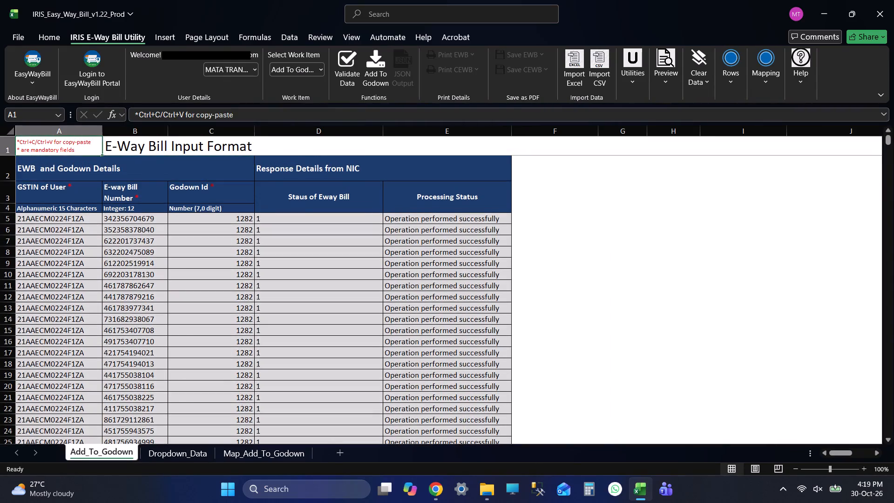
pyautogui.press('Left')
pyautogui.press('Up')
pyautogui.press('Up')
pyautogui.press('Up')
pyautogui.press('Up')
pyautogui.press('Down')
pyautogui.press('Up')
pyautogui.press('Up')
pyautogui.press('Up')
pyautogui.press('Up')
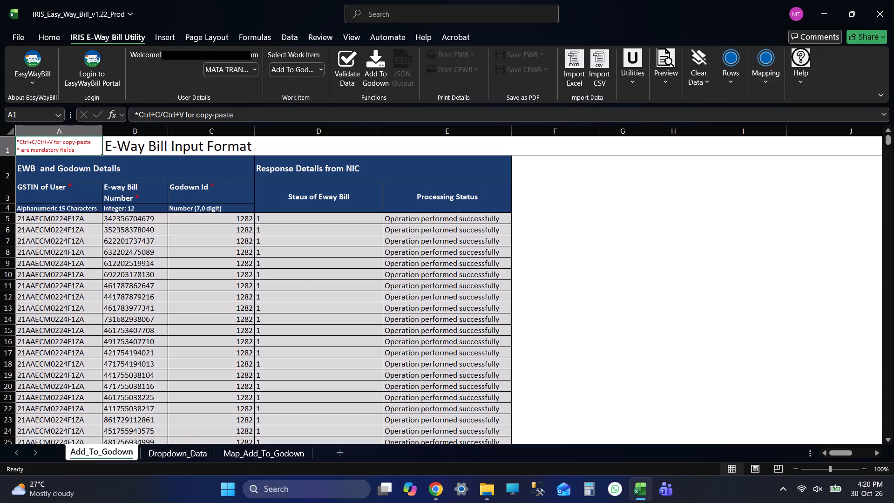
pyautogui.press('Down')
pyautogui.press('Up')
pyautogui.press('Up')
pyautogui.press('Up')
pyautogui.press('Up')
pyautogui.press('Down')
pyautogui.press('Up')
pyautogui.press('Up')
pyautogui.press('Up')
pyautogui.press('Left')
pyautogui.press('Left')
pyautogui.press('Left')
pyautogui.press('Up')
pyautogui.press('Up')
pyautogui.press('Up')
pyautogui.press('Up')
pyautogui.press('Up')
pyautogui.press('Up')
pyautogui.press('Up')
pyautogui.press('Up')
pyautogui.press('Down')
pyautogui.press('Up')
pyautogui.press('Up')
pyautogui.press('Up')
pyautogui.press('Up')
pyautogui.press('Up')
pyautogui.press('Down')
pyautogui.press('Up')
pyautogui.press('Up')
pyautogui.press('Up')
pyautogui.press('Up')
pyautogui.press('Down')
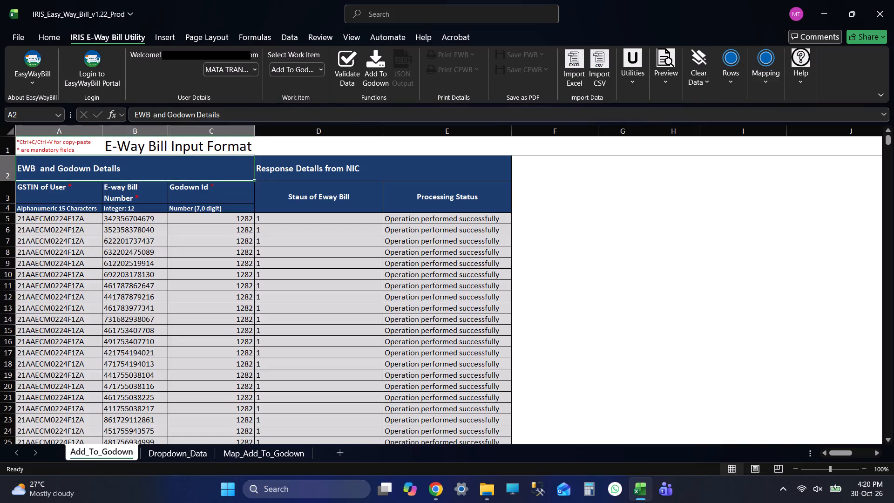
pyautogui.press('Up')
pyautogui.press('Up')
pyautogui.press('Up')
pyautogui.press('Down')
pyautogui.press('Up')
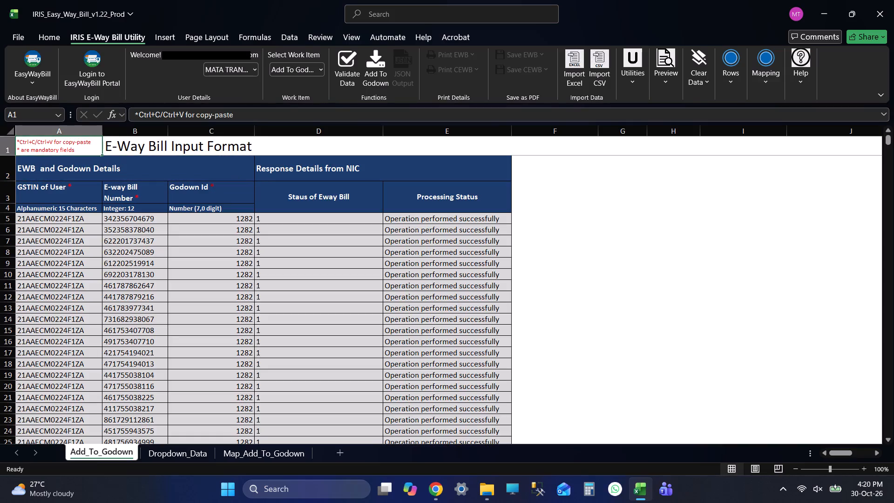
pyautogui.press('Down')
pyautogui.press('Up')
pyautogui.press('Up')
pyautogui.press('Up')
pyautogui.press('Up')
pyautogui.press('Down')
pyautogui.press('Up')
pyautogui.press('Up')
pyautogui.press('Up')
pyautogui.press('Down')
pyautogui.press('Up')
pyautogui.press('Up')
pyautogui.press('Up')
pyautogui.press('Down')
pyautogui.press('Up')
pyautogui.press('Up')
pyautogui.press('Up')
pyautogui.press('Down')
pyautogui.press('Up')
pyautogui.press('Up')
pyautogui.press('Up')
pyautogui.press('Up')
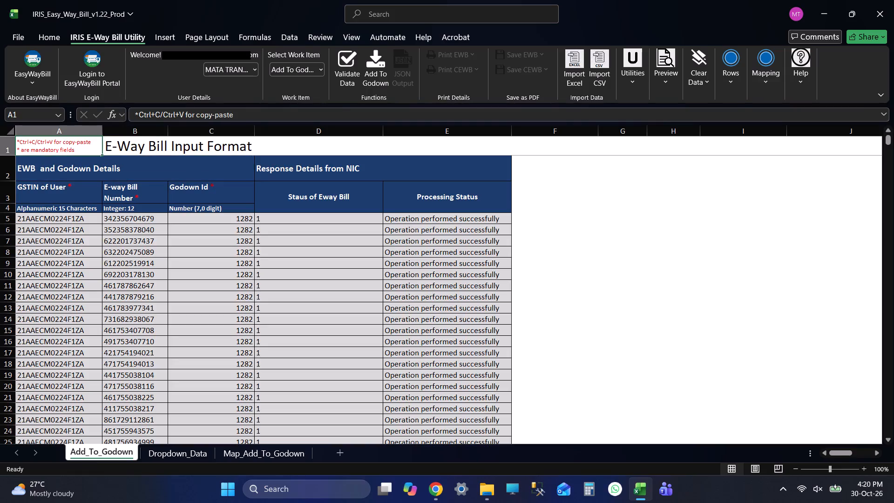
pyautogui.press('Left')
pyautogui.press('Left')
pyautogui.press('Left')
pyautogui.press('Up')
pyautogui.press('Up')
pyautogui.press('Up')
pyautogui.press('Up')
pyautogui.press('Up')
# Import the "add to godown" XLSX file from the E Way Bill folder on drive F, overwriting the existing sheet data.
pyautogui.click(566, 72)
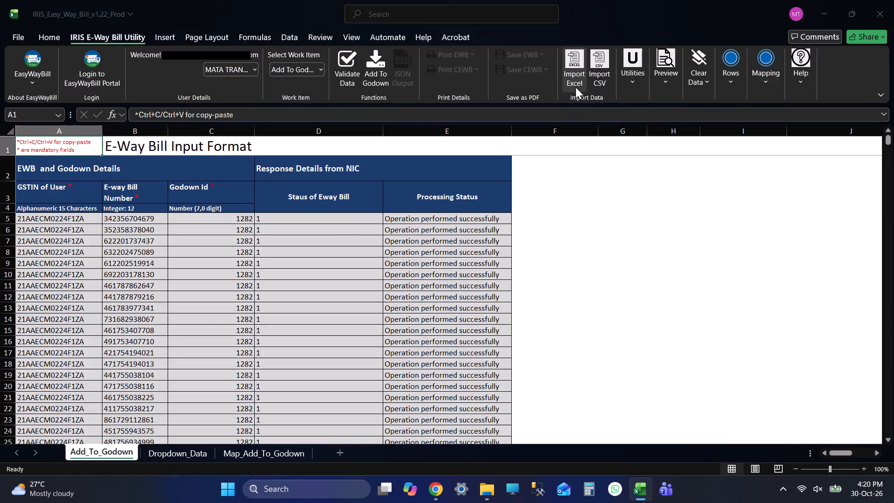
pyautogui.click(537, 211)
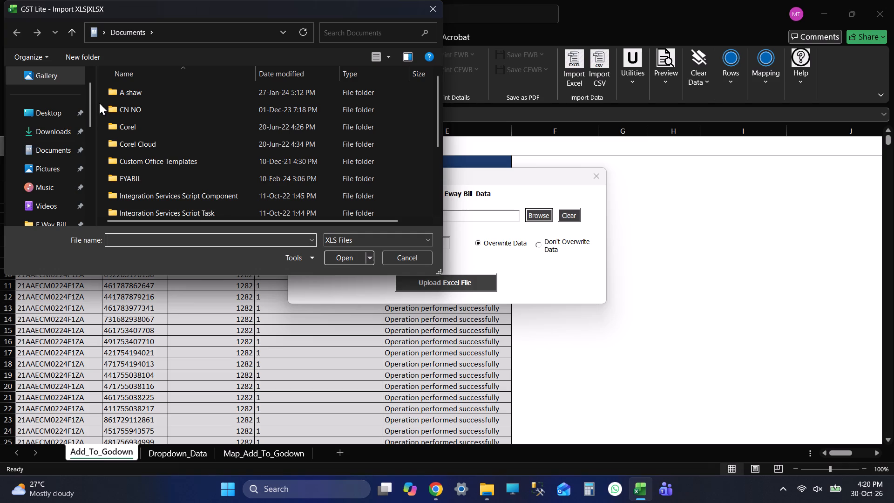
pyautogui.moveTo(90, 93); pyautogui.dragTo(76, 205)
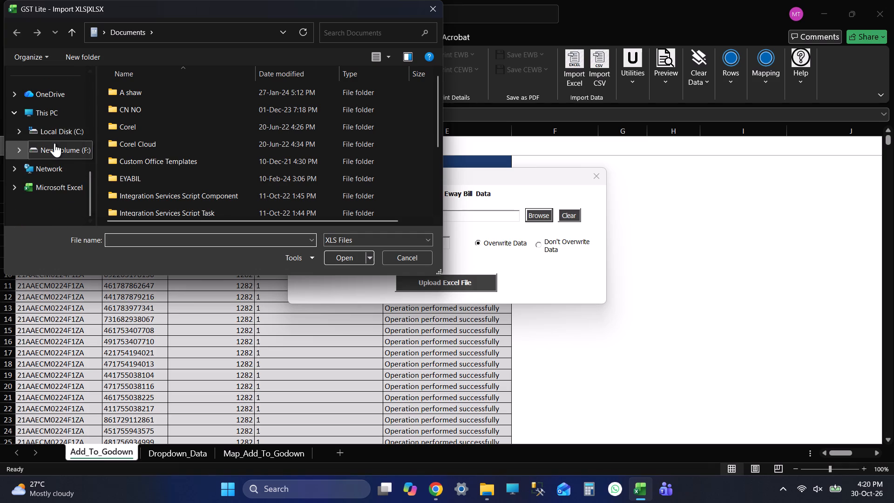
pyautogui.click(54, 143)
pyautogui.doubleClick(197, 138)
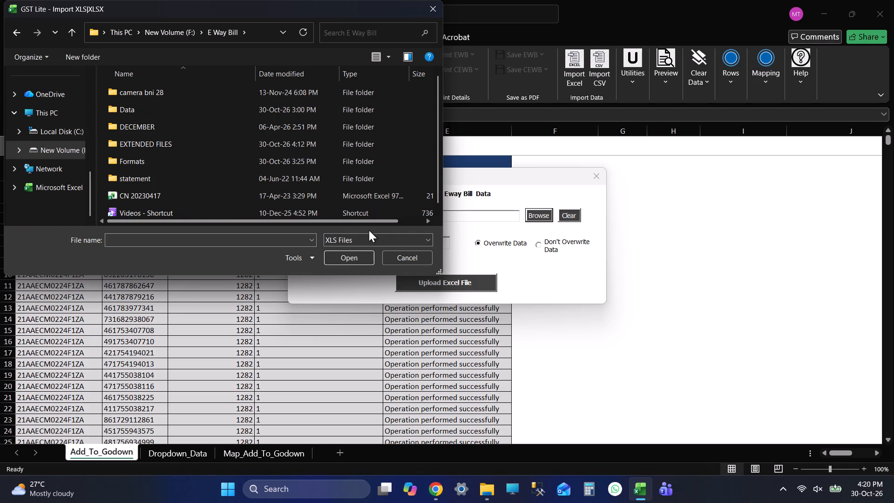
pyautogui.click(358, 242)
pyautogui.click(367, 264)
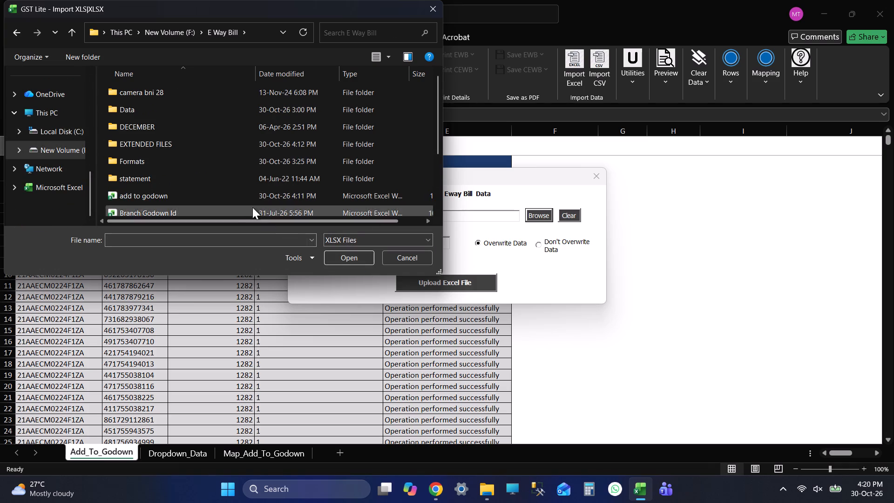
pyautogui.click(237, 197)
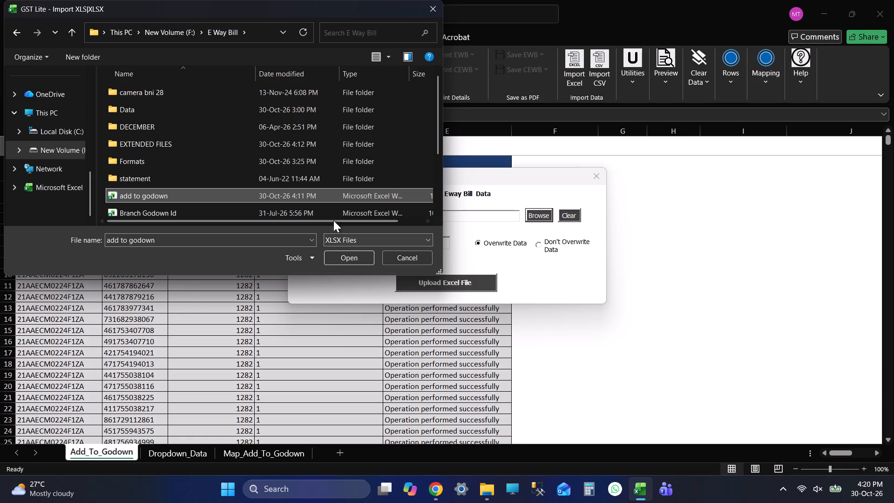
pyautogui.click(351, 258)
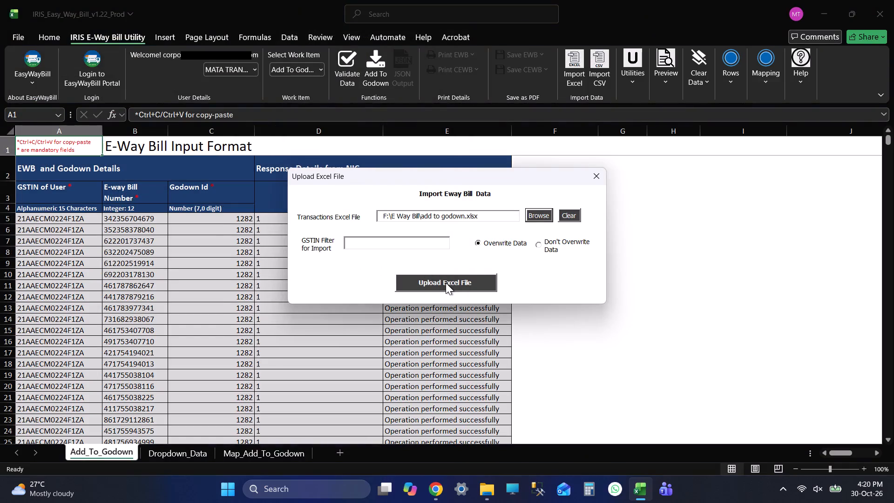
pyautogui.click(433, 292)
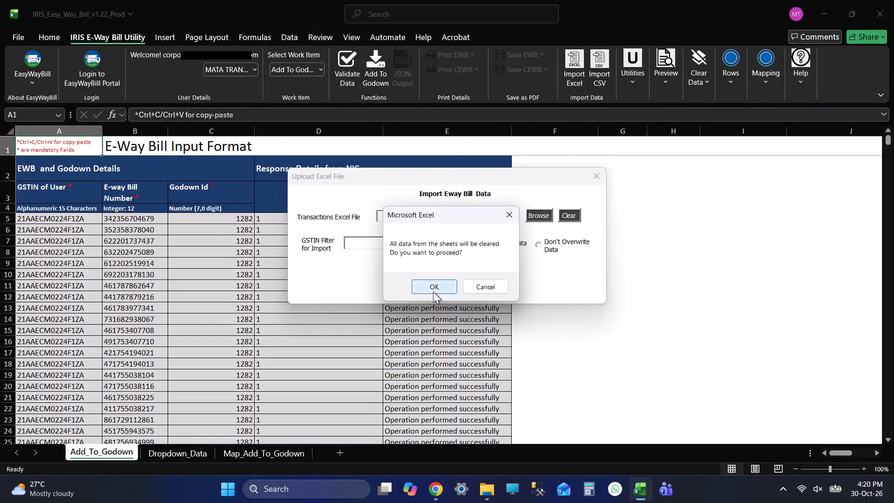
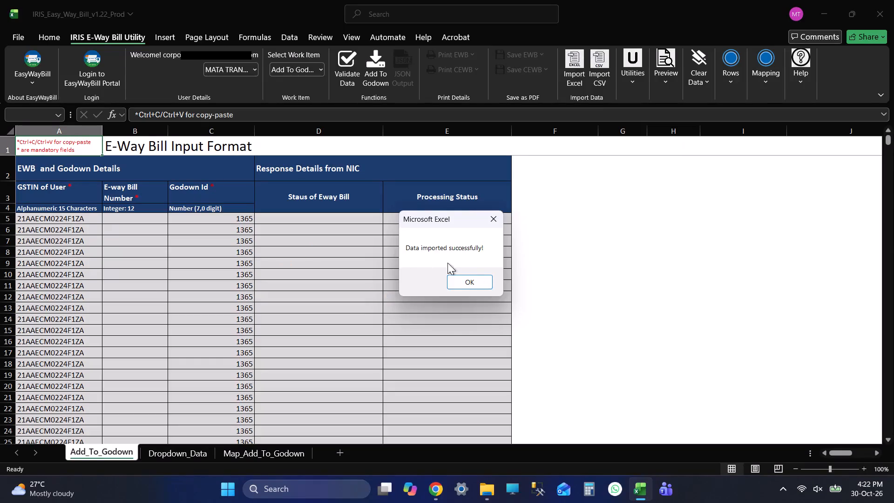
# Dismiss the import notice and examine the E-way Bill Number column of the imported Add_To_Godown data.
pyautogui.click(469, 280)
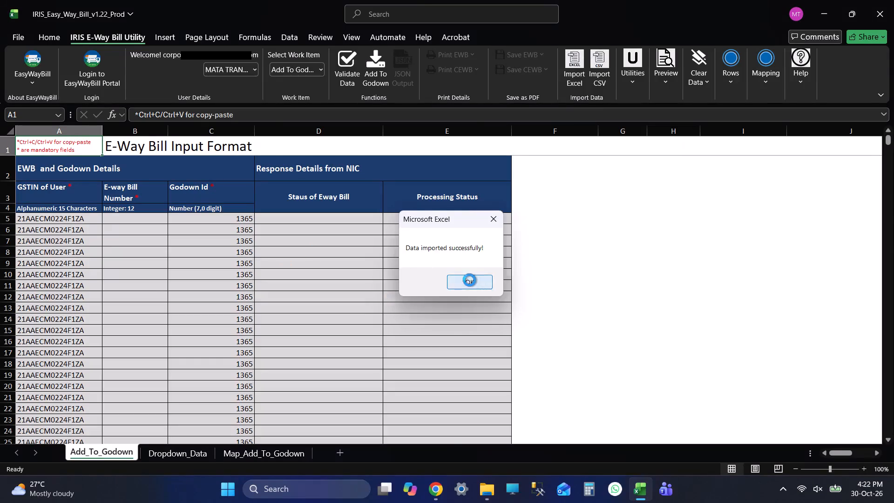
pyautogui.click(129, 150)
pyautogui.press('Up')
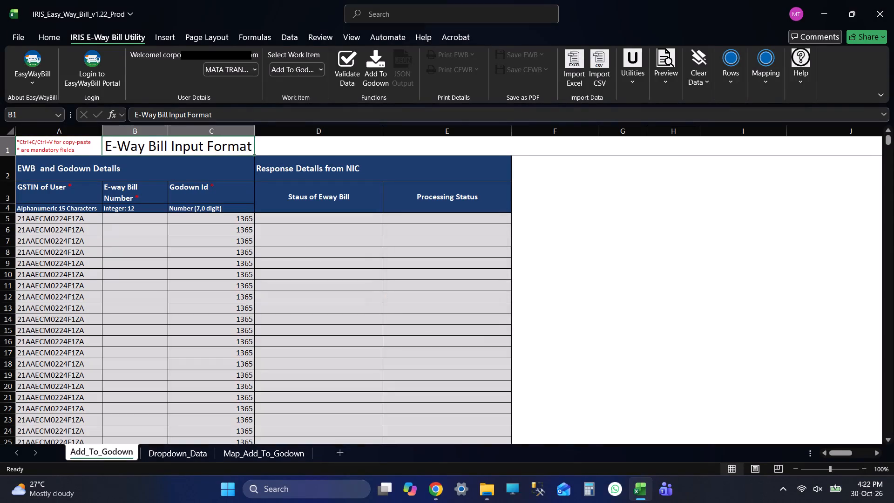
pyautogui.press('Up')
pyautogui.press('Up')
pyautogui.press('Up')
pyautogui.press('Down')
pyautogui.press('Down')
pyautogui.press('Down')
pyautogui.press('Down')
pyautogui.hotkey('ctrl', 'Down')
pyautogui.press('Down')
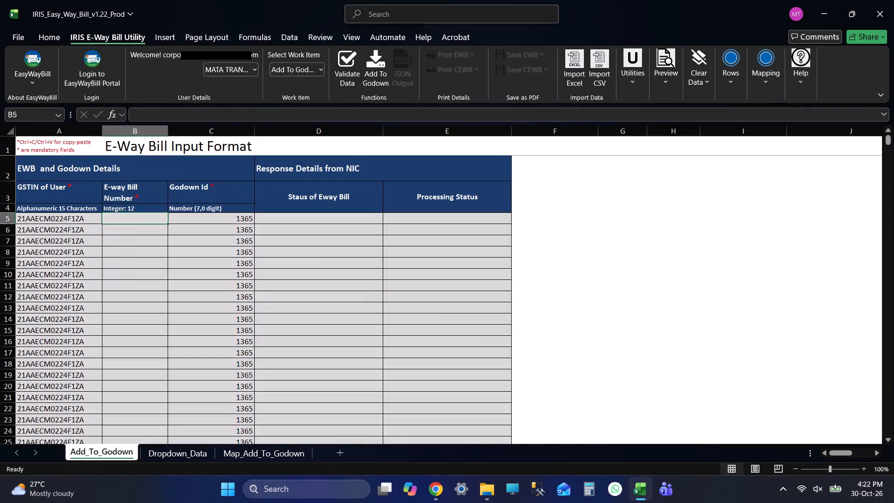
pyautogui.press('Down')
pyautogui.press('Down')
pyautogui.press('Down')
pyautogui.press('Down')
pyautogui.hotkey('ctrl', 'Up')
pyautogui.press('Up')
pyautogui.press('Up')
pyautogui.press('Up')
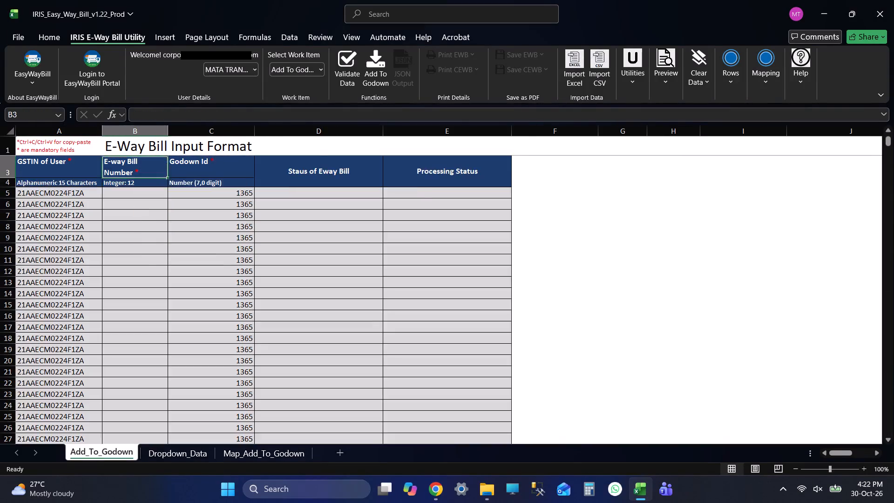
pyautogui.press('Up')
pyautogui.press('Up')
pyautogui.press('Up')
pyautogui.press('Up')
pyautogui.press('Up')
pyautogui.press('Down')
pyautogui.press('Down')
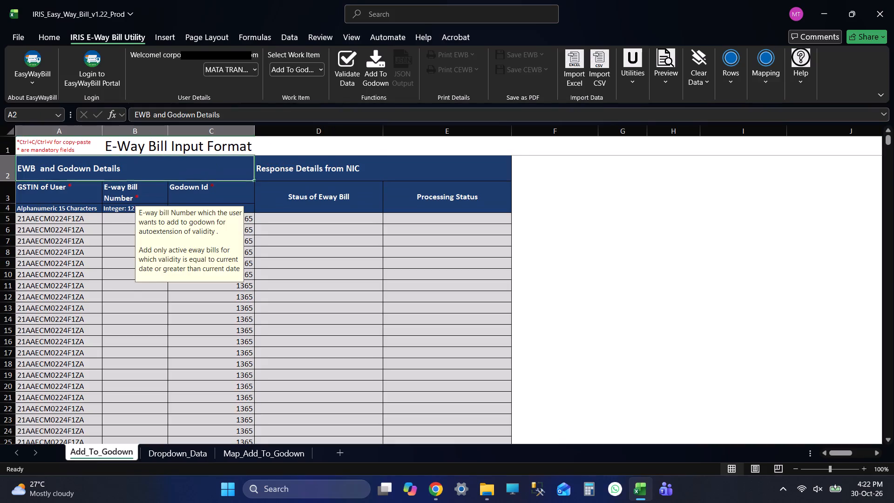
# Examine the imported Godown Id column from its first row to the last filled row.
pyautogui.press('Down')
pyautogui.press('Down')
pyautogui.press('Down')
pyautogui.press('Right')
pyautogui.hotkey('ctrl', 'Down')
pyautogui.press('Down')
pyautogui.press('Down')
pyautogui.press('Down')
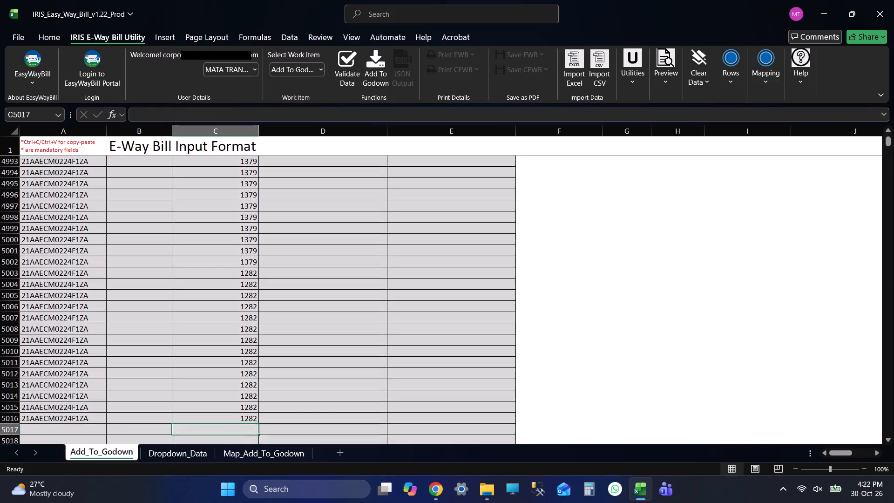
pyautogui.press('Down')
pyautogui.press('Down')
pyautogui.press('Down')
pyautogui.press('Down')
pyautogui.hotkey('ctrl', 'Up')
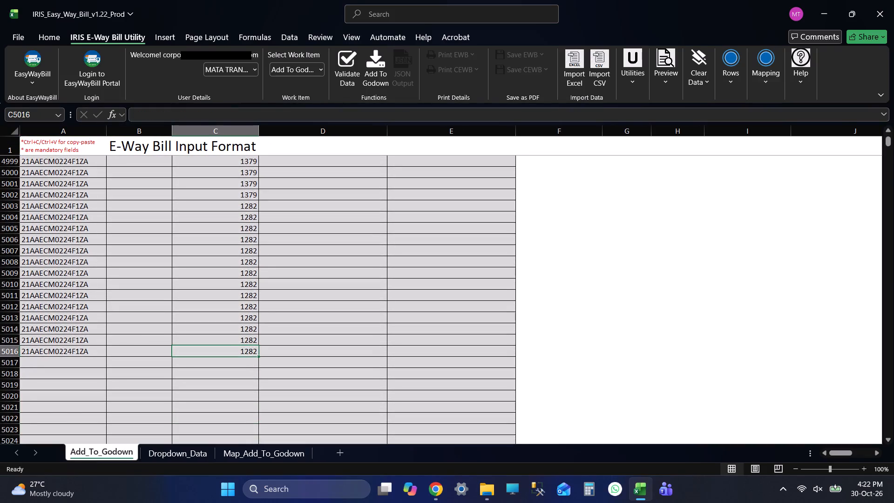
pyautogui.hotkey('ctrl', 'Up')
pyautogui.press('Up')
pyautogui.press('Up')
pyautogui.press('Up')
pyautogui.press('Up')
pyautogui.press('Up')
pyautogui.press('Down')
pyautogui.press('Down')
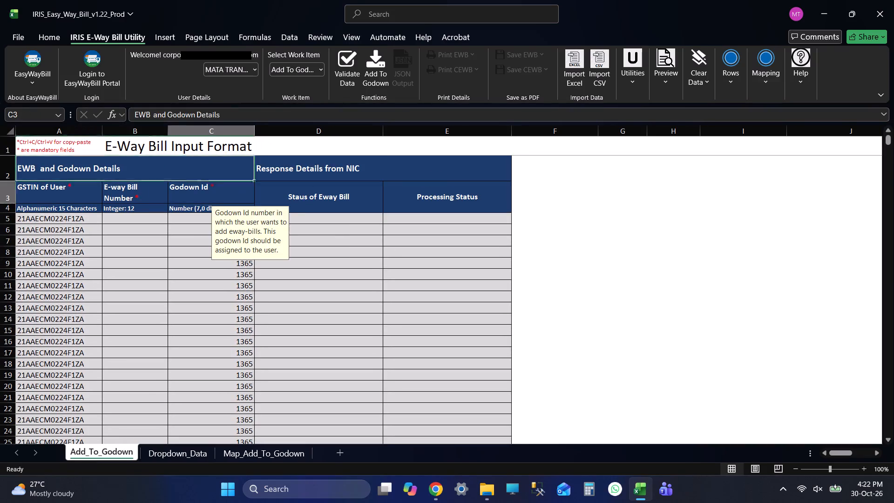
pyautogui.press('Down')
pyautogui.press('Down')
pyautogui.press('Down')
pyautogui.hotkey('ctrl', 'Down')
pyautogui.press('Down')
pyautogui.press('Down')
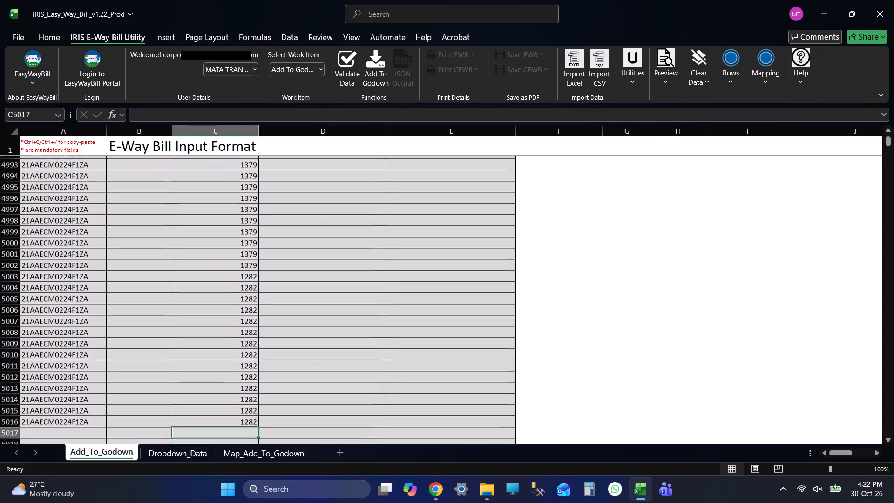
pyautogui.press('Down')
pyautogui.press('Down')
pyautogui.hotkey('ctrl', 'Up')
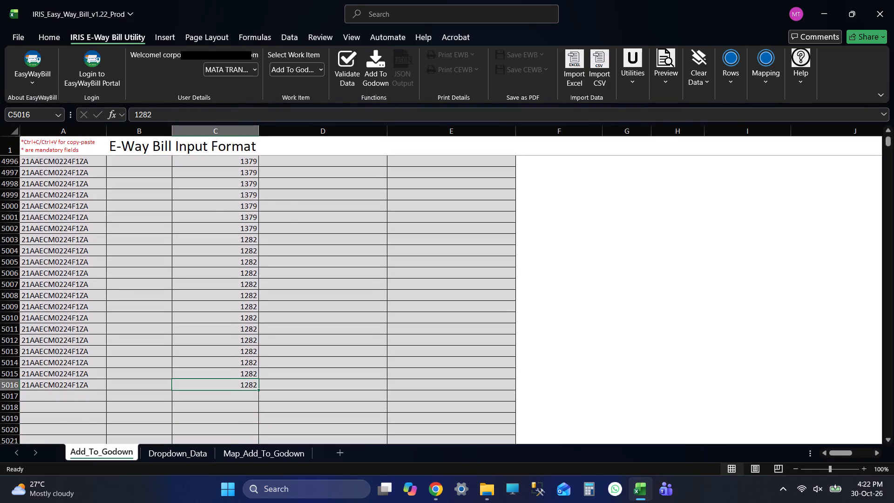
pyautogui.hotkey('ctrl', 'Up')
pyautogui.press('Up')
pyautogui.press('Up')
pyautogui.press('Up')
pyautogui.press('Up')
pyautogui.press('Up')
pyautogui.press('Down')
pyautogui.press('Left')
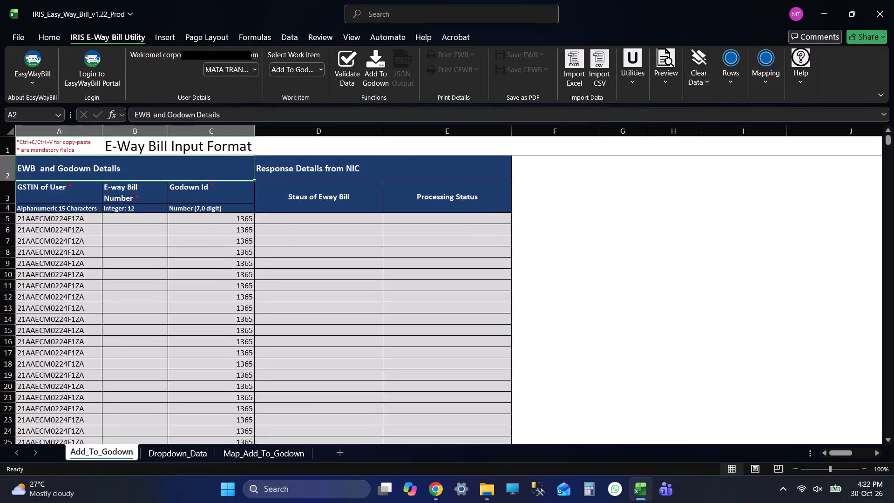
# Switch to File Explorer and open the "add to godown" workbook from the E Way Bill folder on drive F.
pyautogui.press('Down')
pyautogui.press('Down')
pyautogui.press('Left')
pyautogui.press('Down')
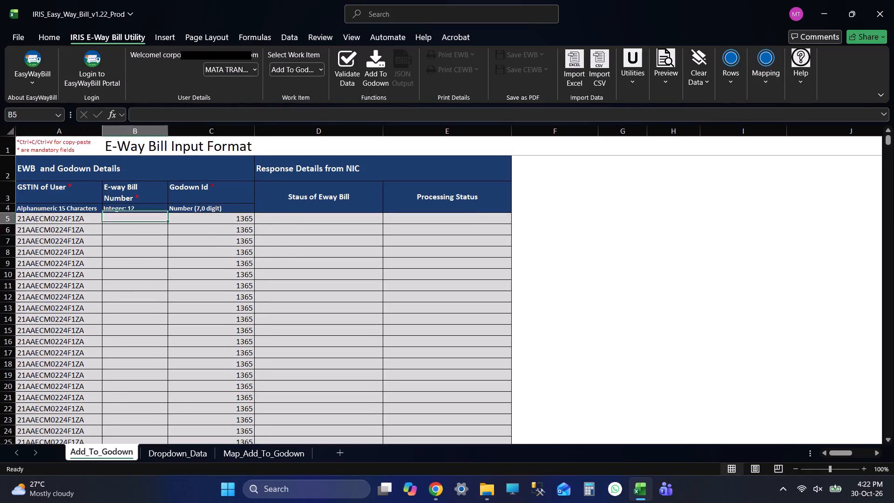
pyautogui.hotkey('alt', 'Tab')
pyautogui.hotkey('alt', 'Tab')
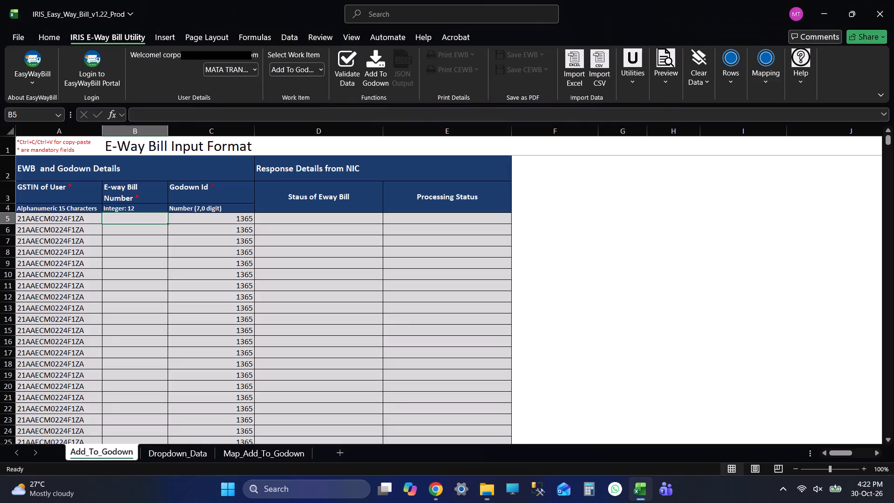
pyautogui.hotkey('alt', 'Tab')
pyautogui.hotkey('alt', 'Tab')
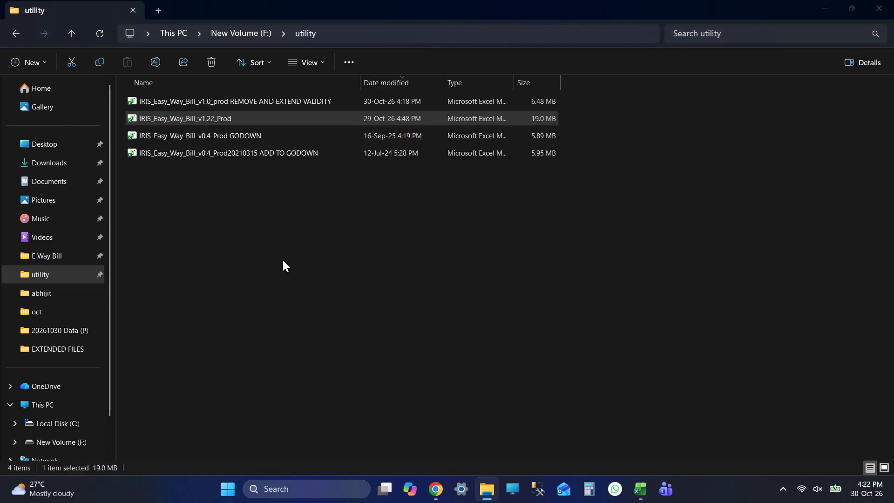
pyautogui.hotkey('alt', 'Tab')
pyautogui.hotkey('alt', 'Tab')
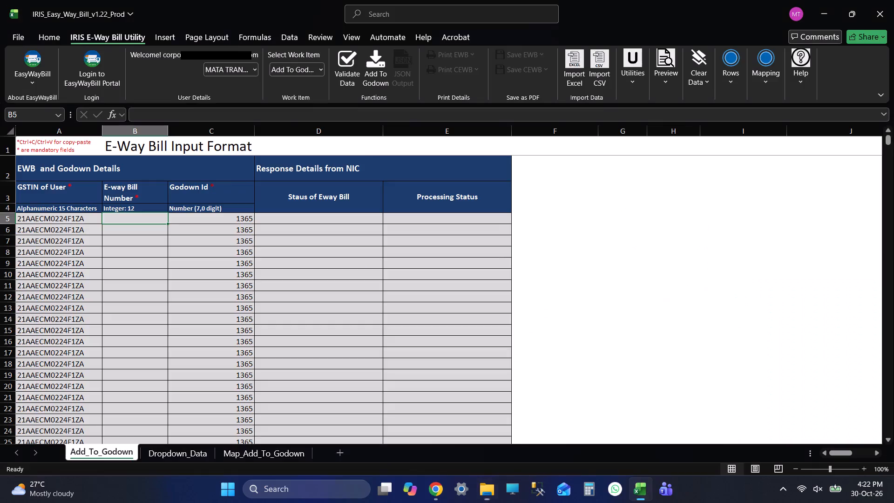
pyautogui.hotkey('alt', 'Tab')
pyautogui.click(53, 257)
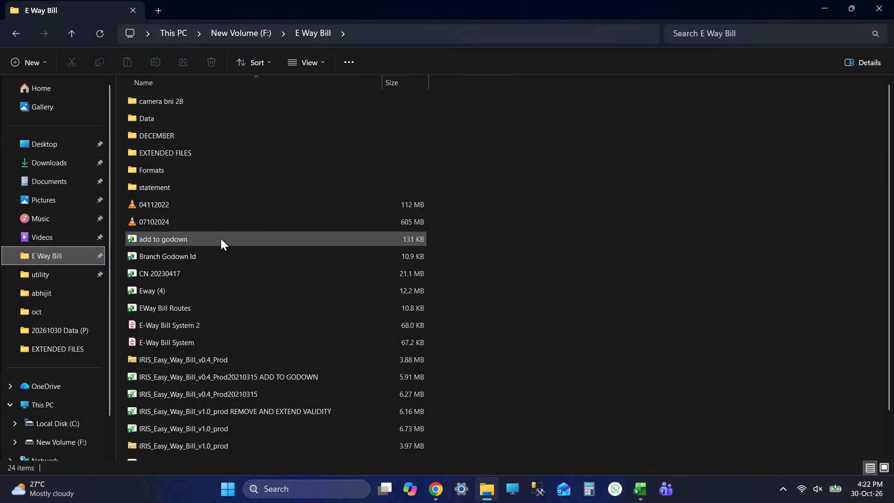
pyautogui.doubleClick(203, 239)
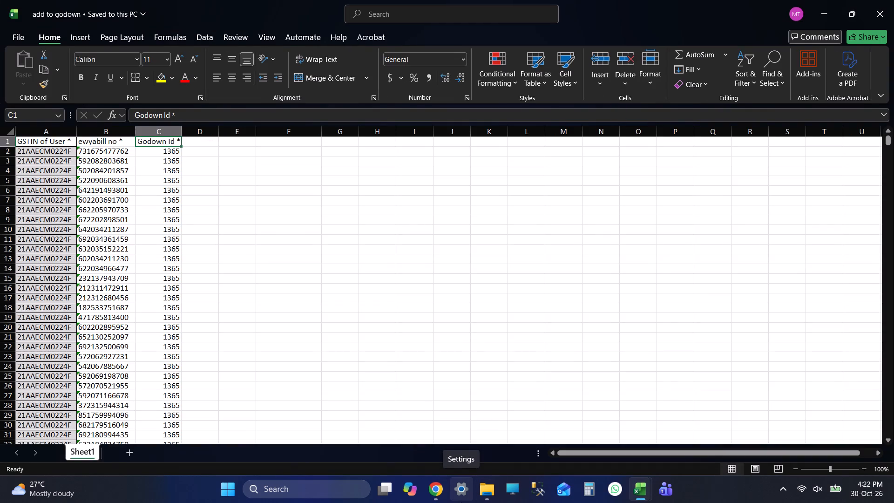
# Copy all e-way bill numbers below the "ewyabill no *" header in column B, from B2 to the last filled row.
pyautogui.press('Up')
pyautogui.press('Up')
pyautogui.press('Up')
pyautogui.press('Up')
pyautogui.press('Up')
pyautogui.press('Left')
pyautogui.press('Up')
pyautogui.press('Up')
pyautogui.press('Up')
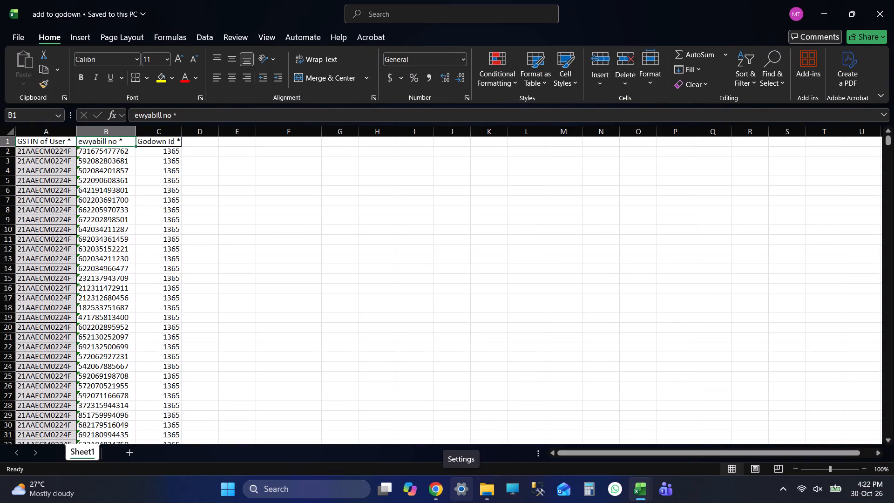
pyautogui.press('Up')
pyautogui.press('Down')
pyautogui.hotkey('ctrl', 'shift', 'Down')
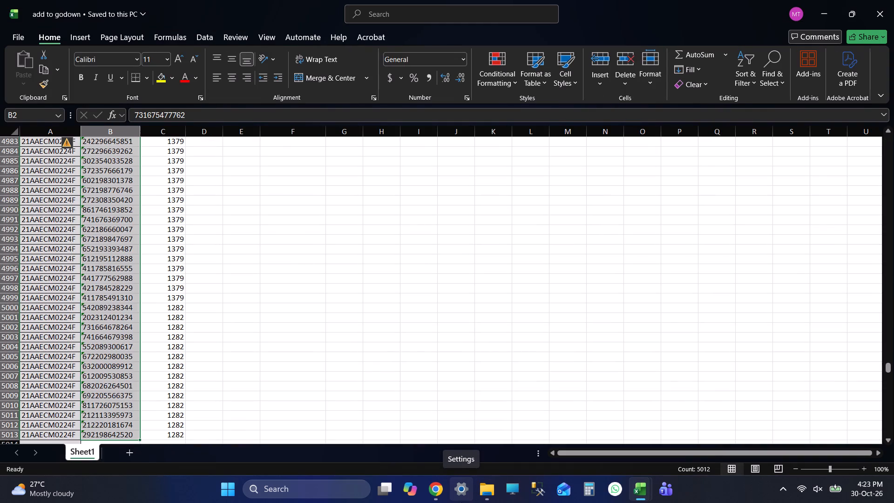
pyautogui.hotkey('ctrl', 'c')
pyautogui.hotkey('ctrl', 'c')
pyautogui.hotkey('ctrl', 'c')
pyautogui.hotkey('ctrl', 'c')
pyautogui.hotkey('ctrl', 'c')
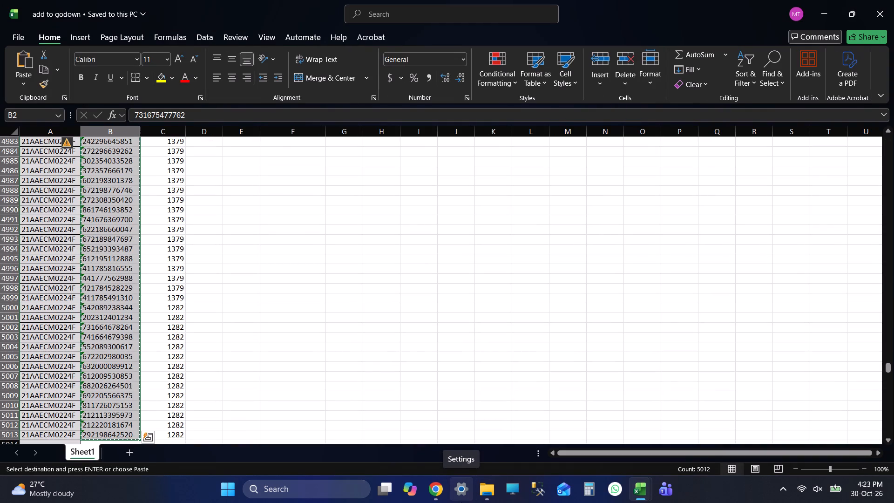
# Paste the copied numbers into the E-way Bill Number column of the v1.22 workbook's Add_To_Godown sheet, starting at B5.
pyautogui.hotkey('alt', 'Tab')
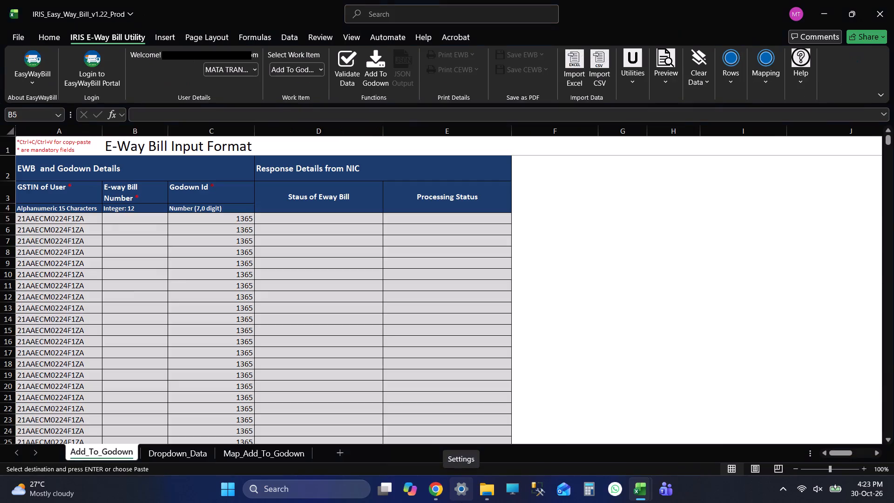
pyautogui.press('Up')
pyautogui.press('Up')
pyautogui.press('Down')
pyautogui.press('Down')
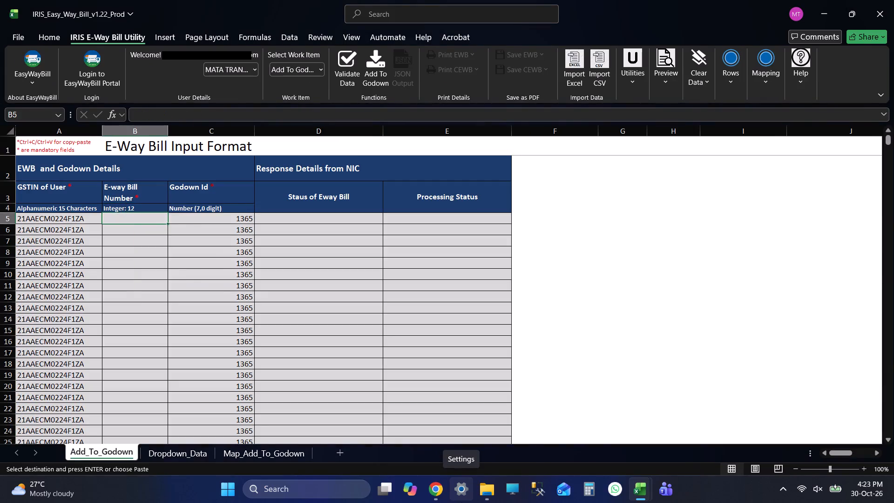
pyautogui.press('Up')
pyautogui.press('Down')
pyautogui.hotkey('ctrl', 'v')
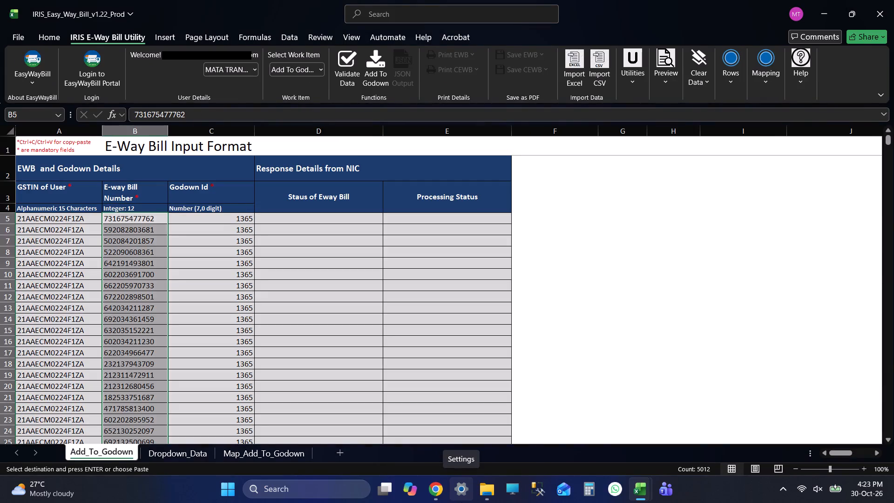
# Examine the pasted e-way bill numbers against the GSTIN and Godown Id rows, from the top to the last filled row.
pyautogui.press('Up')
pyautogui.press('Up')
pyautogui.press('Up')
pyautogui.press('Up')
pyautogui.press('Up')
pyautogui.press('Up')
pyautogui.press('Up')
pyautogui.press('Up')
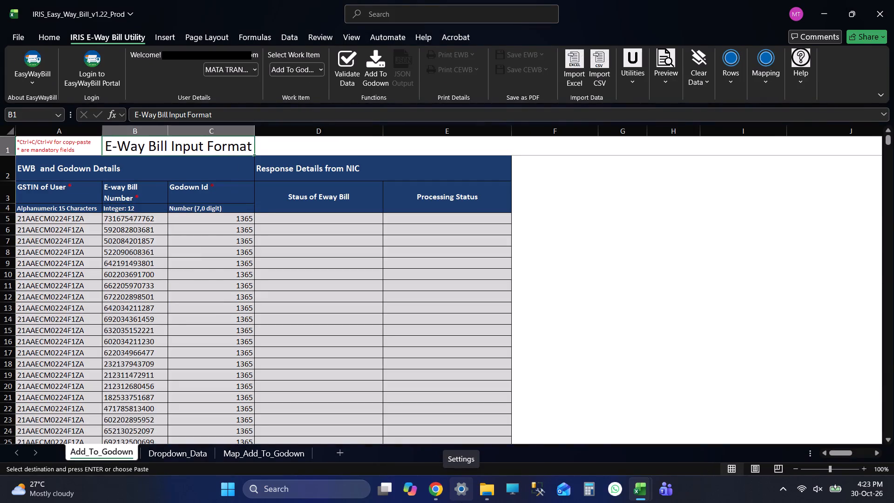
pyautogui.press('Down')
pyautogui.press('Down')
pyautogui.press('Down')
pyautogui.press('Down')
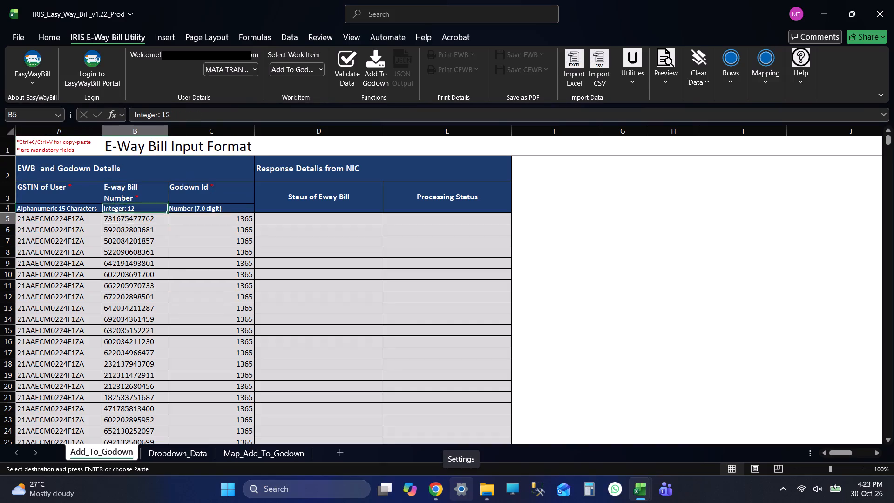
pyautogui.hotkey('ctrl', 'Down')
pyautogui.press('Down')
pyautogui.press('Down')
pyautogui.press('Down')
pyautogui.press('Down')
pyautogui.press('Down')
pyautogui.press('Down')
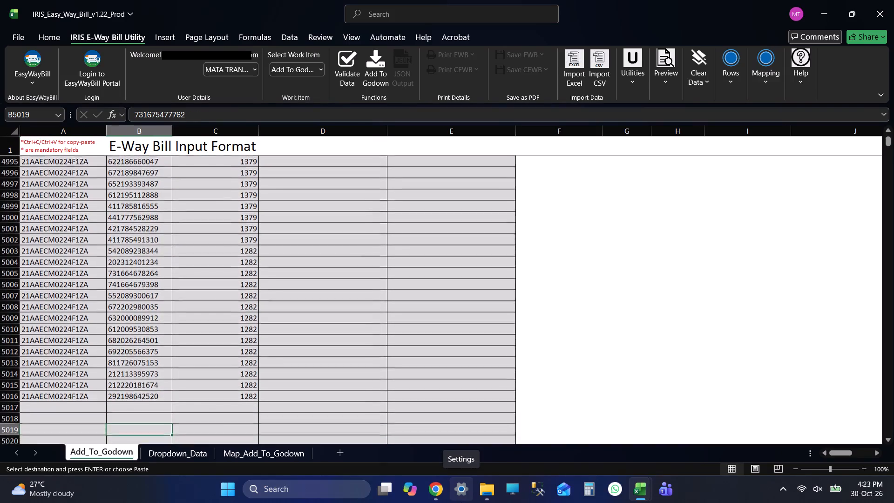
pyautogui.hotkey('ctrl', 'Up')
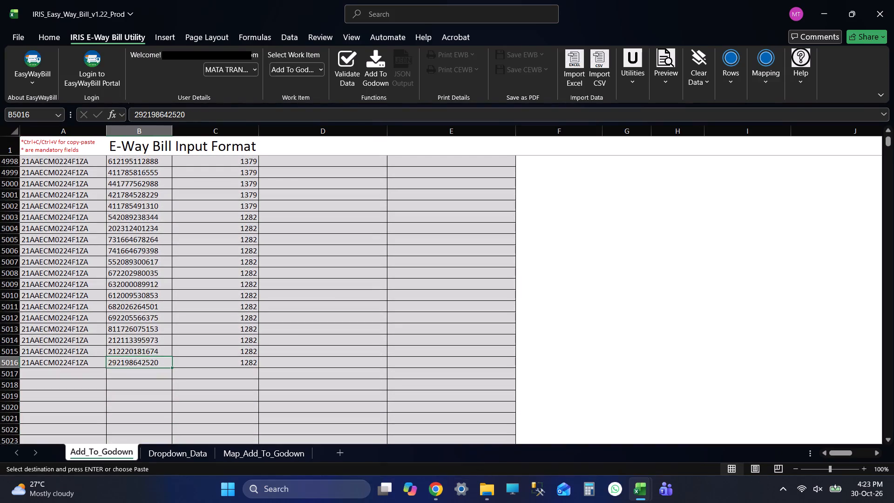
pyautogui.press('Down')
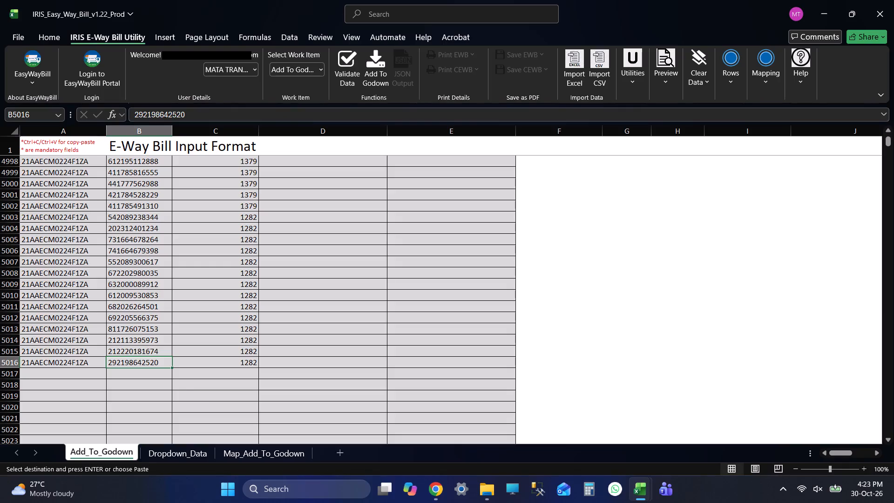
pyautogui.press('Down')
pyautogui.press('Down')
pyautogui.press('Down')
pyautogui.press('Down')
pyautogui.press('Down')
pyautogui.press('Down')
pyautogui.hotkey('ctrl', 'Up')
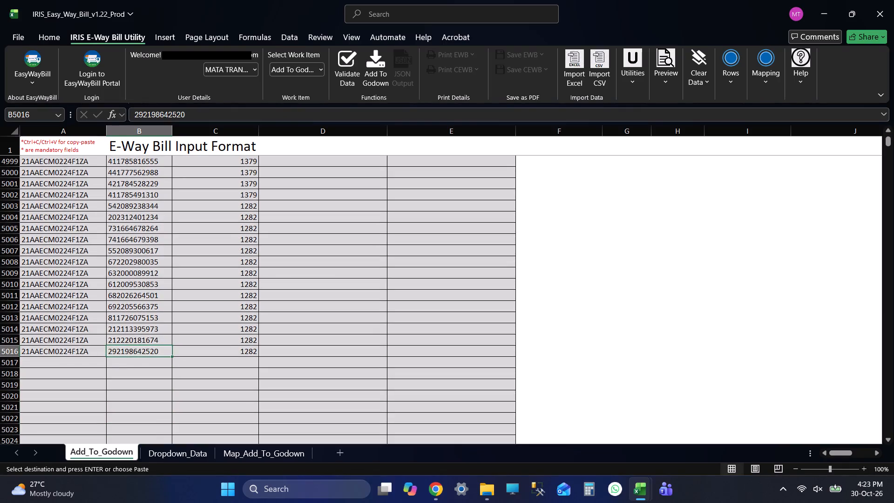
pyautogui.hotkey('ctrl', 'Up')
pyautogui.press('Up')
pyautogui.press('Up')
pyautogui.press('Up')
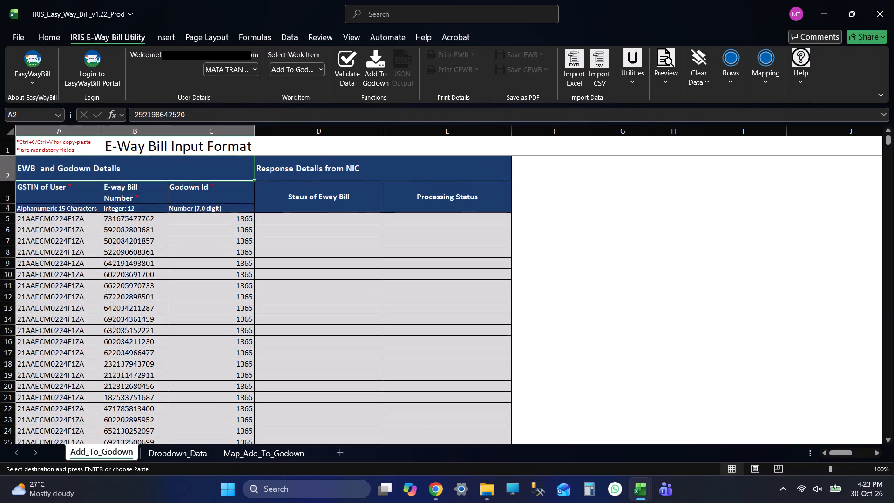
pyautogui.press('Up')
pyautogui.press('Up')
pyautogui.press('Up')
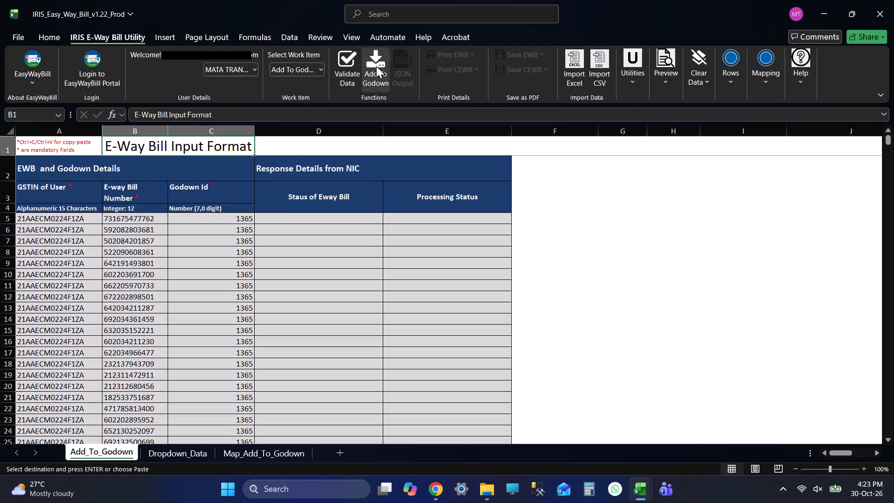
# Run Add To Godown on the listed e-way bills, proceed with the submission and close the completion notice.
pyautogui.click(373, 79)
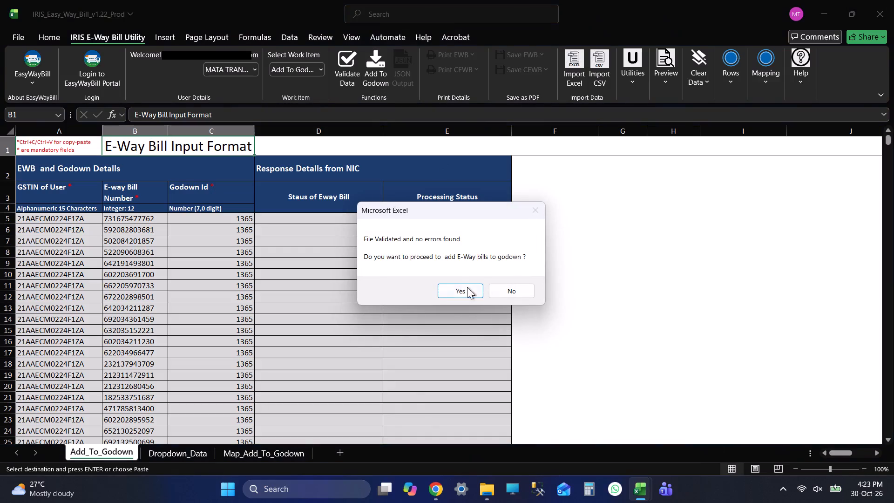
pyautogui.click(459, 285)
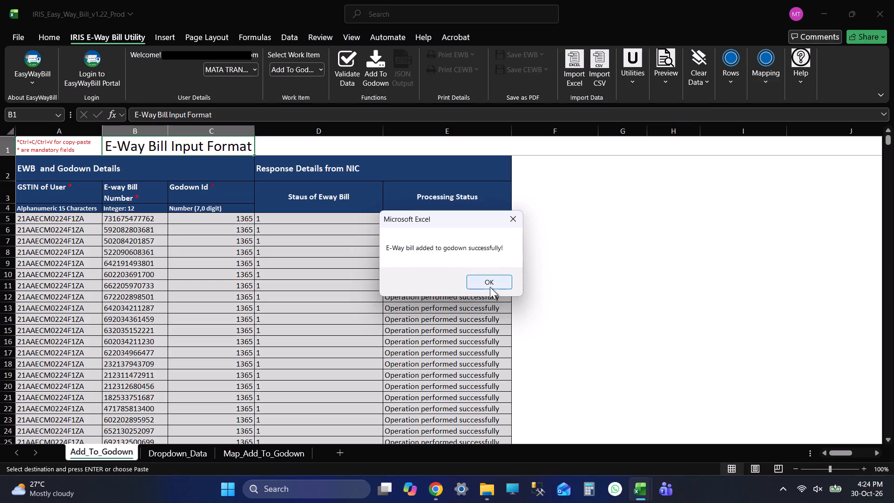
pyautogui.click(490, 287)
# Examine the NIC response columns of the Add_To_Godown sheet, from the first e-way bill to the last filled row.
pyautogui.moveTo(131, 230); pyautogui.dragTo(142, 225)
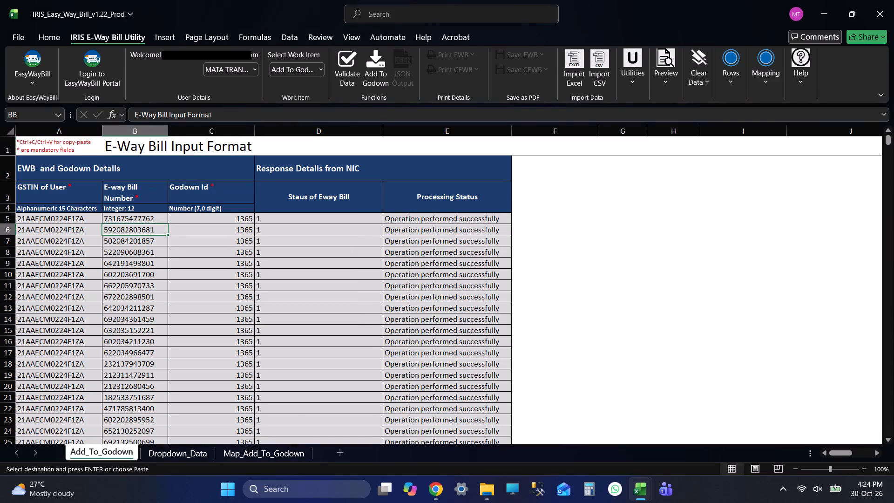
pyautogui.hotkey('ctrl', 'Down')
pyautogui.press('Down')
pyautogui.press('Down')
pyautogui.press('Down')
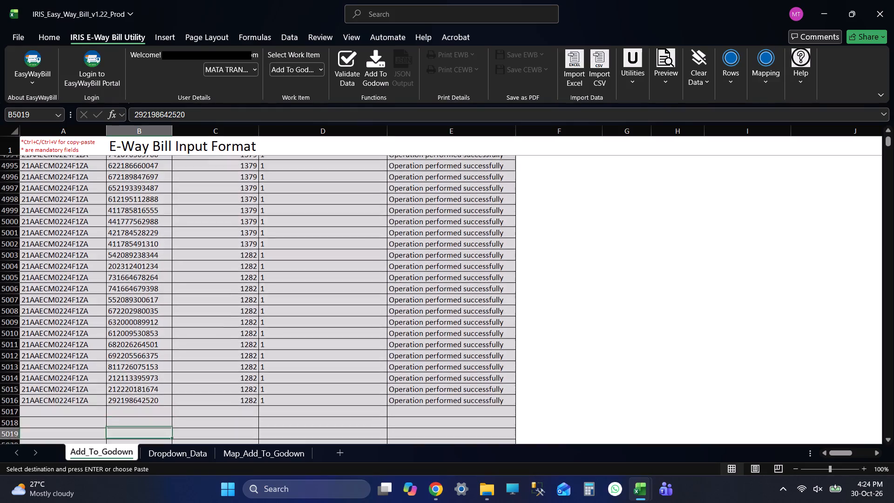
pyautogui.hotkey('ctrl', 'Up')
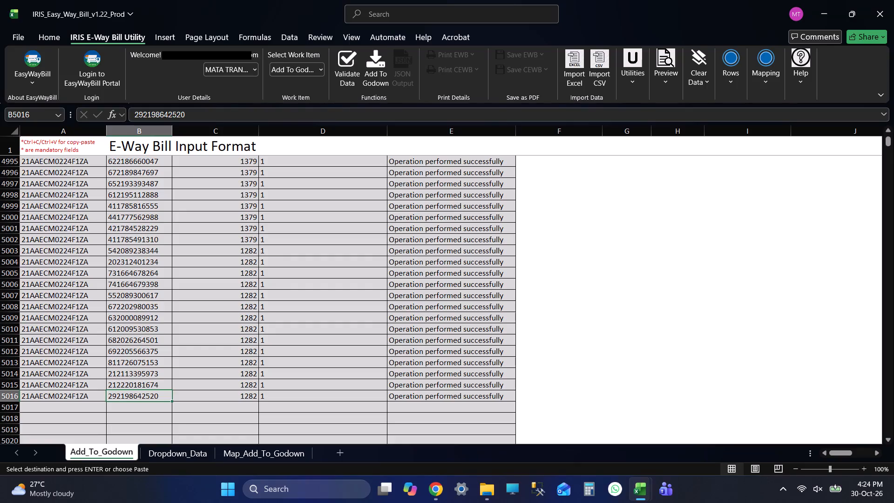
pyautogui.hotkey('ctrl', 'Up')
pyautogui.press('Up')
pyautogui.press('Up')
pyautogui.press('Up')
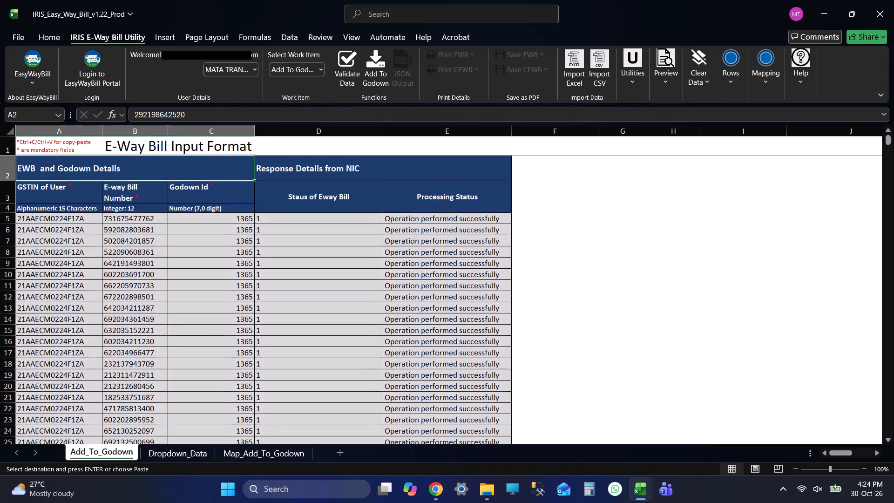
pyautogui.press('Up')
pyautogui.press('Up')
pyautogui.press('Up')
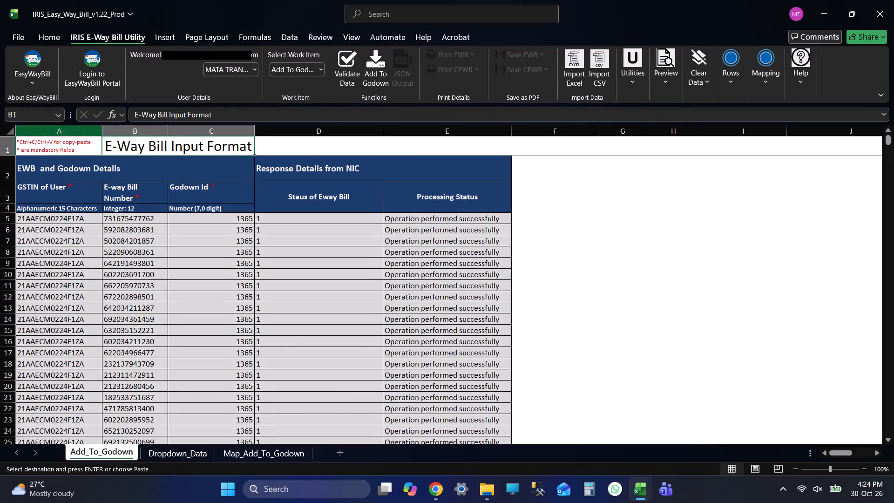
# Copy the entire Add_To_Godown sheet with its responses into a new blank workbook, starting at A1.
pyautogui.click(7, 128)
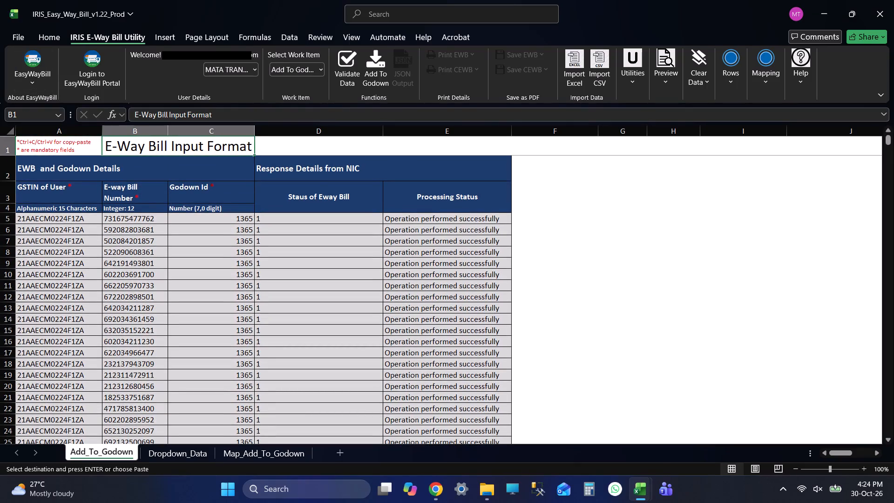
pyautogui.hotkey('ctrl', 'c')
pyautogui.hotkey('ctrl', 'c')
pyautogui.hotkey('ctrl', 'c')
pyautogui.hotkey('ctrl', 'c')
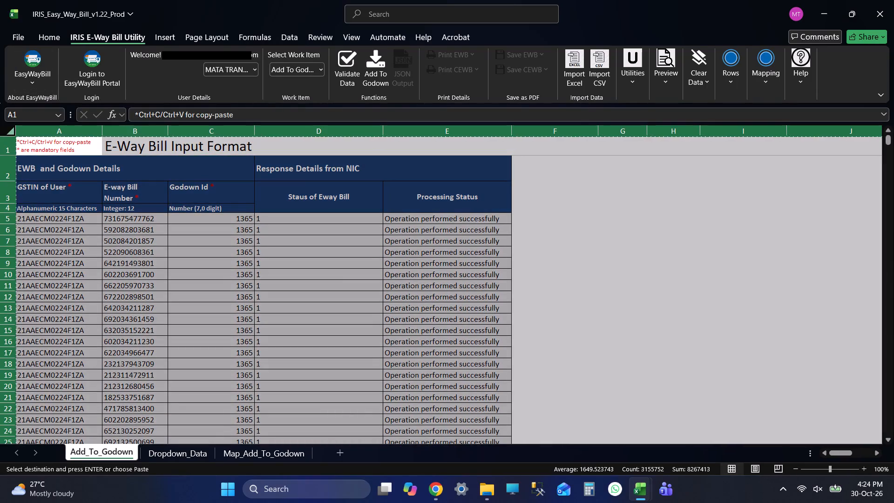
pyautogui.hotkey('ctrl', 'c')
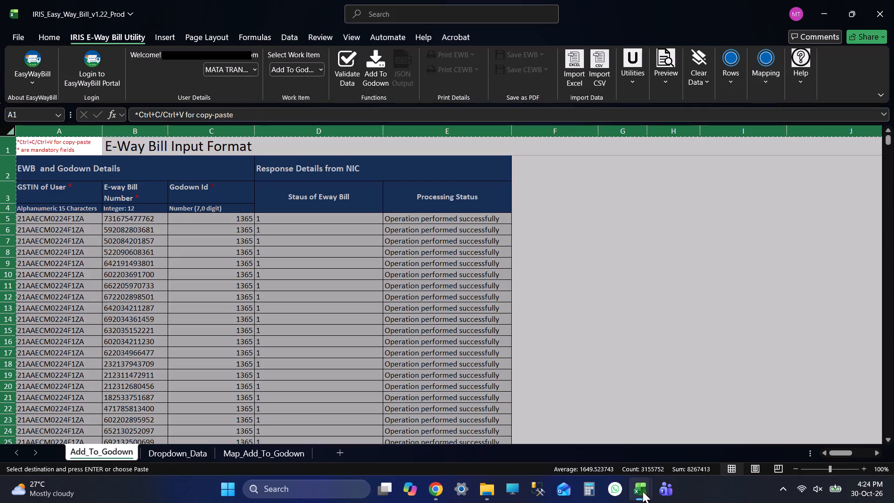
pyautogui.rightClick(639, 491)
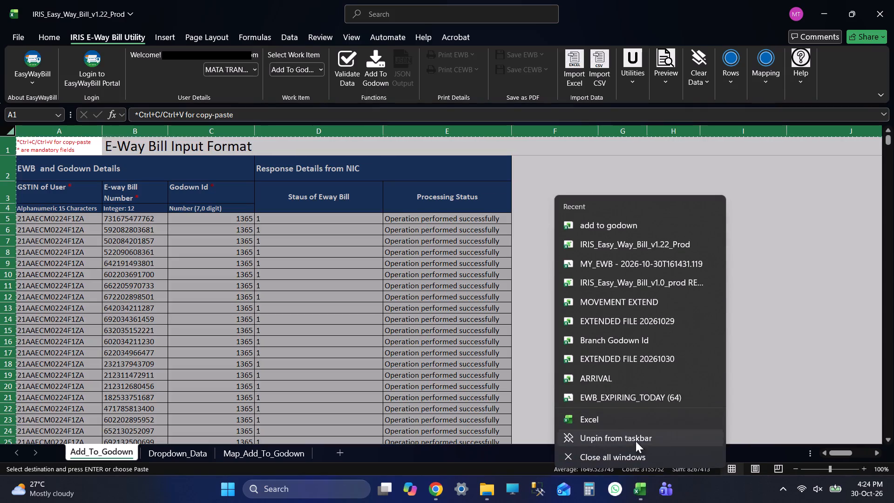
pyautogui.click(619, 421)
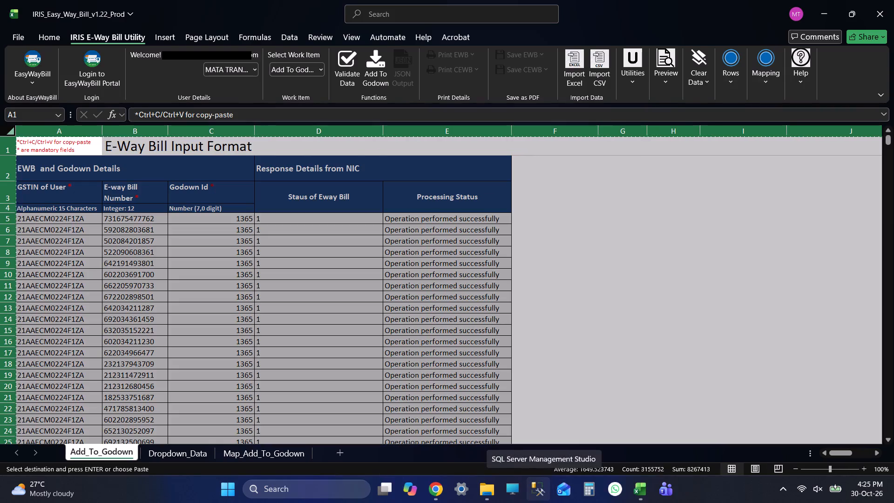
pyautogui.click(644, 493)
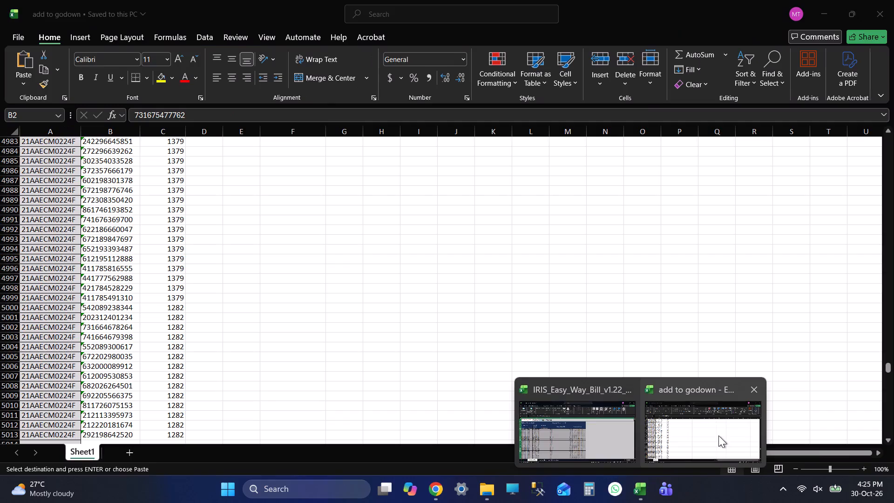
pyautogui.click(577, 443)
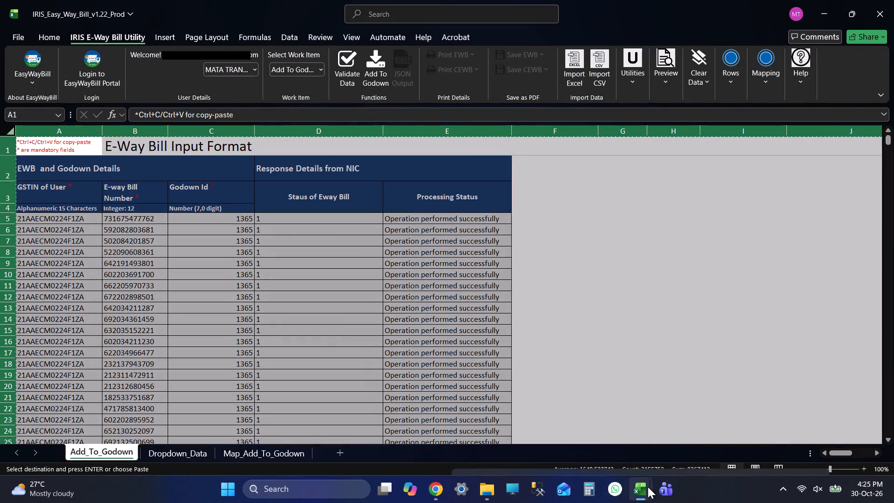
pyautogui.click(762, 428)
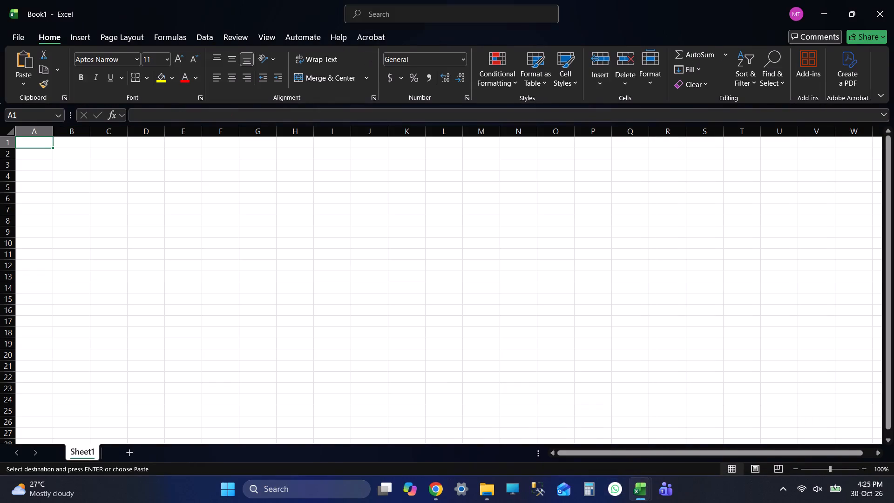
pyautogui.hotkey('ctrl', 'v')
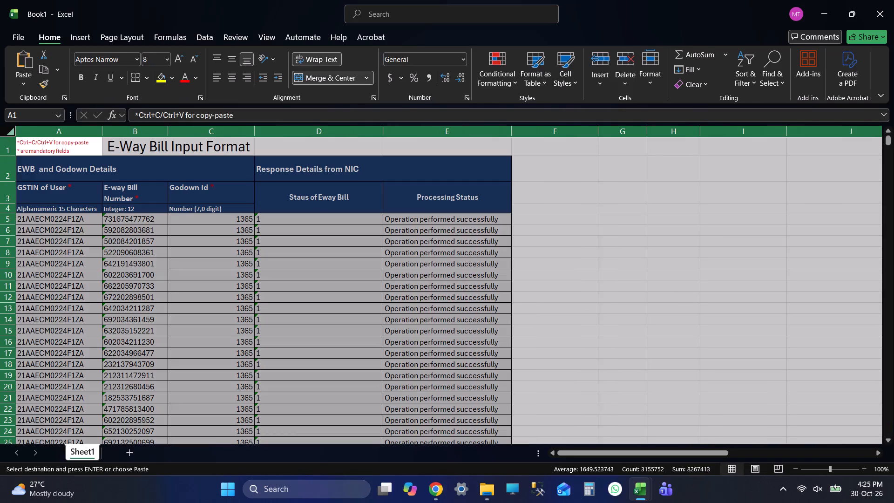
pyautogui.click(63, 143)
# Compare the last filled row of the pasted copy with that of the v1.22 workbook, and return to the copy's A1.
pyautogui.click(140, 220)
pyautogui.hotkey('alt', 'Tab')
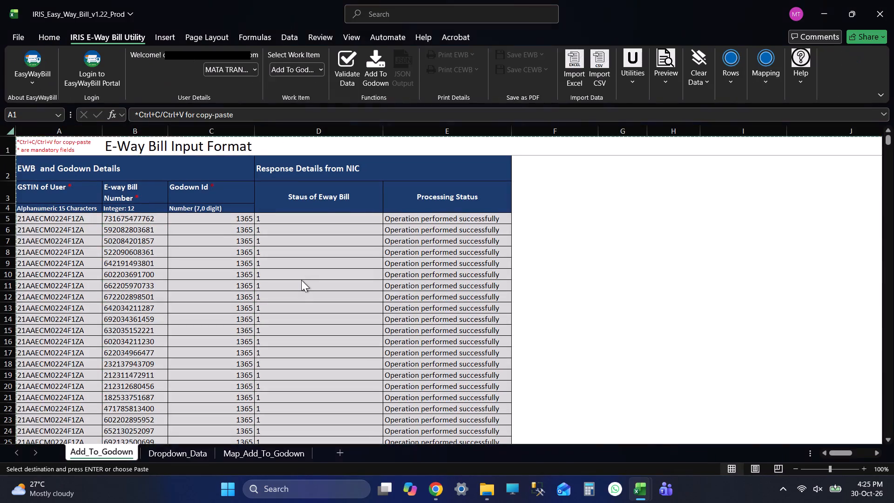
pyautogui.press('Up')
pyautogui.press('Down')
pyautogui.press('Down')
pyautogui.press('Down')
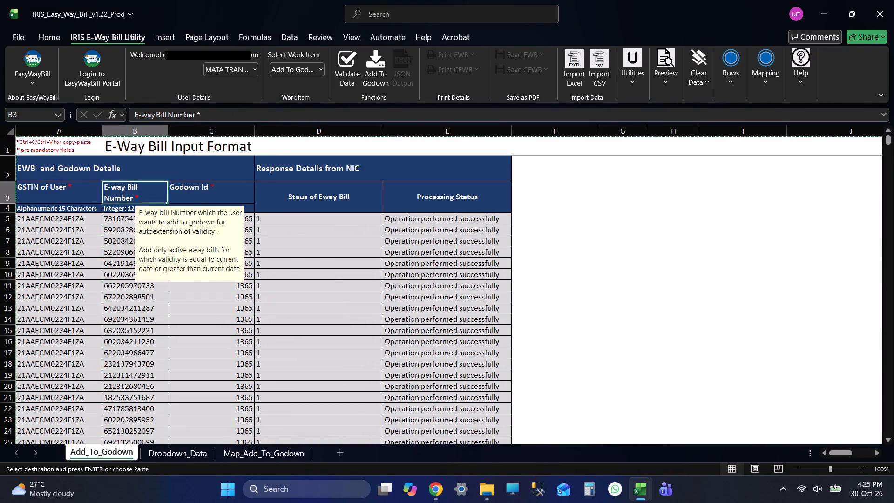
pyautogui.press('Down')
pyautogui.hotkey('ctrl', 'Down')
pyautogui.hotkey('alt', 'Tab')
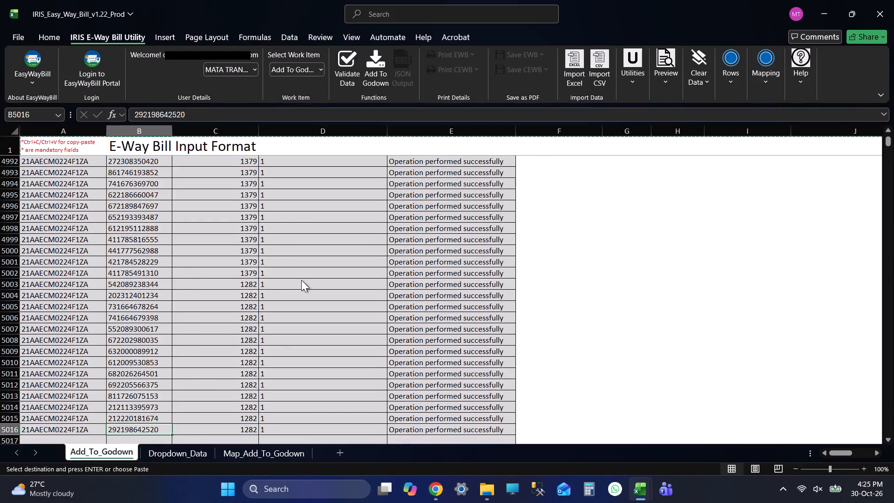
pyautogui.hotkey('ctrl', 'Down')
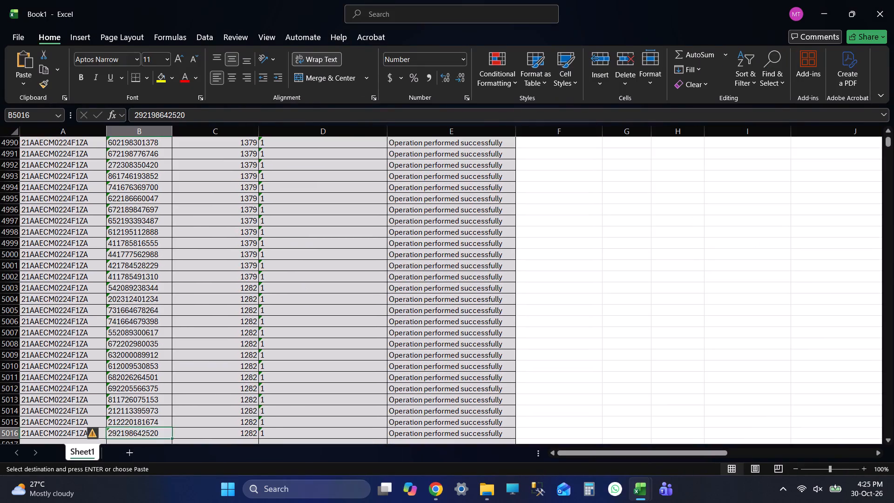
pyautogui.hotkey('ctrl', 'Up')
pyautogui.press('Up')
pyautogui.press('Up')
pyautogui.press('Up')
pyautogui.press('Up')
pyautogui.press('Up')
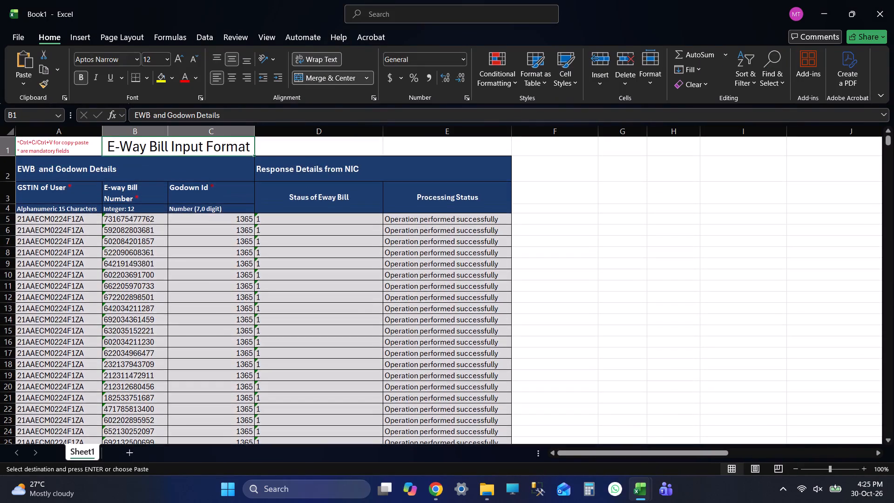
pyautogui.press('Up')
pyautogui.press('Up')
pyautogui.press('Left')
pyautogui.press('Left')
pyautogui.press('Up')
pyautogui.press('Up')
pyautogui.press('Up')
pyautogui.press('Up')
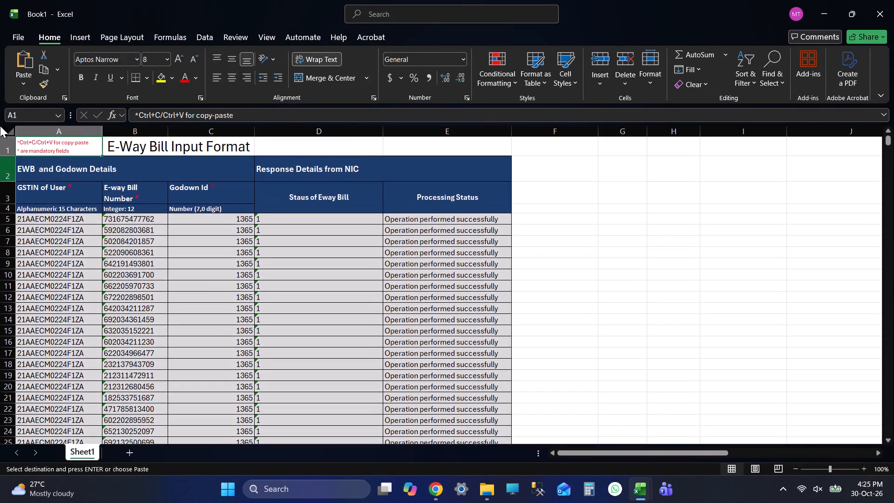
# Save the new workbook as "20261030 godown" in the abhijit folder on New Volume (F:).
pyautogui.click(19, 45)
pyautogui.click(42, 192)
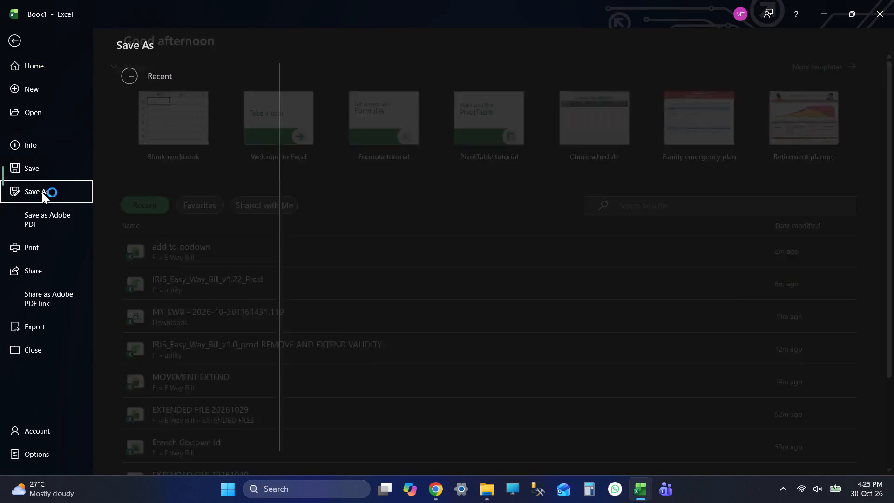
pyautogui.doubleClick(188, 230)
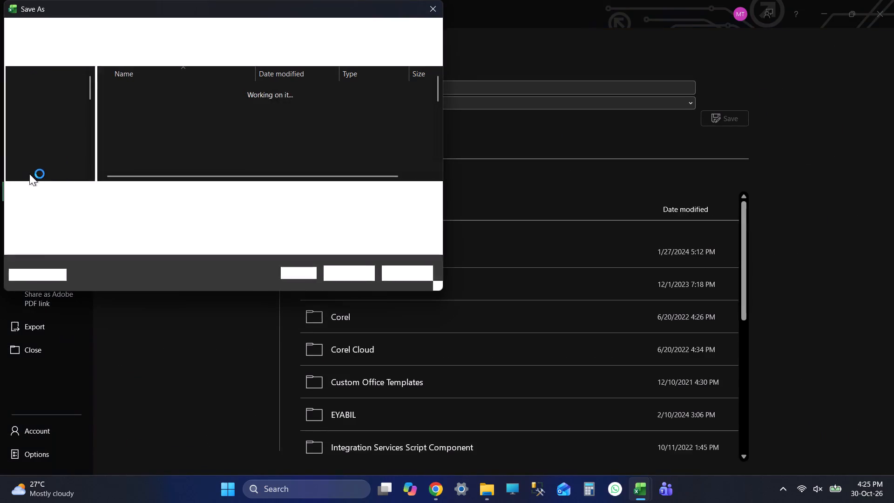
pyautogui.moveTo(88, 87); pyautogui.dragTo(99, 181)
pyautogui.click(74, 113)
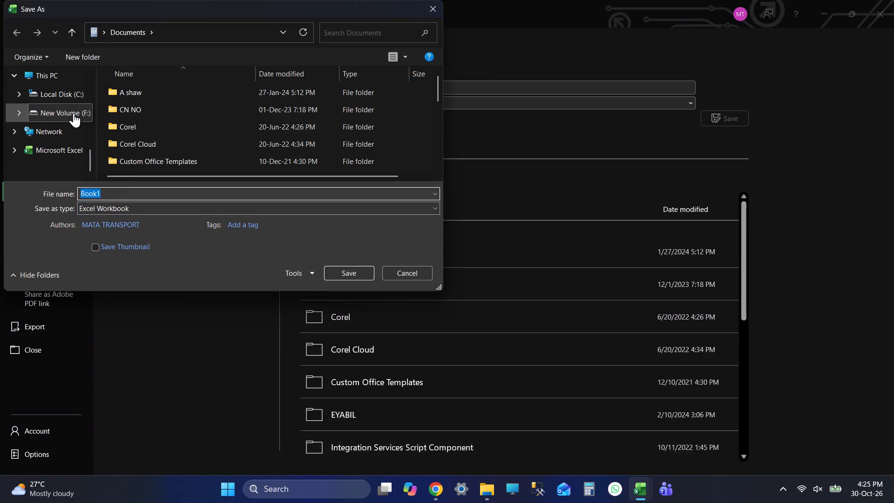
pyautogui.doubleClick(183, 122)
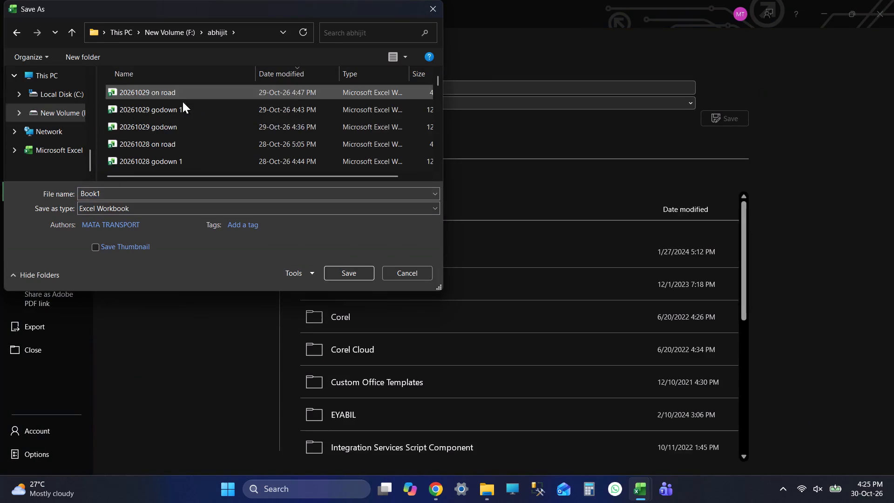
pyautogui.click(202, 127)
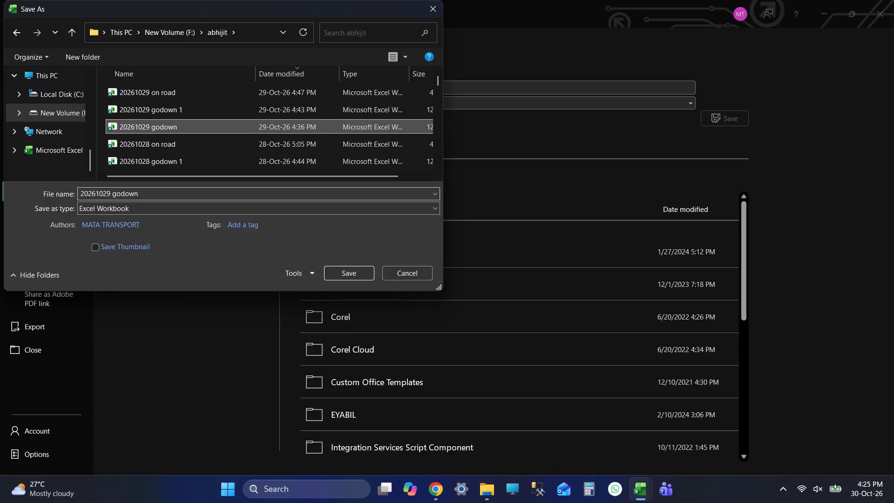
pyautogui.tripleClick(102, 193)
pyautogui.press('Delete')
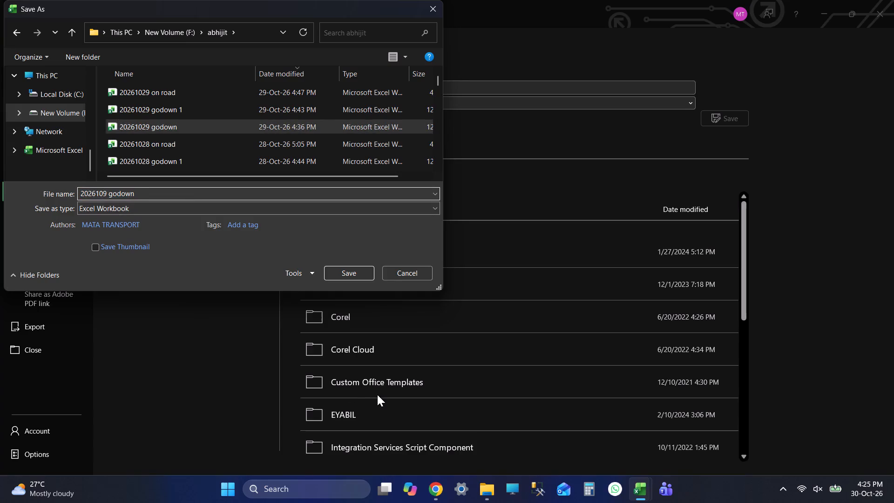
pyautogui.press('Delete')
pyautogui.write('30')
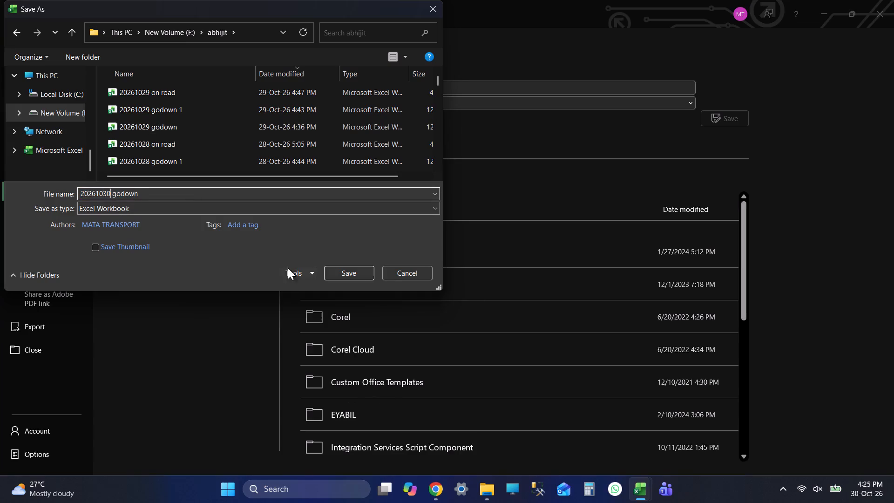
pyautogui.click(339, 268)
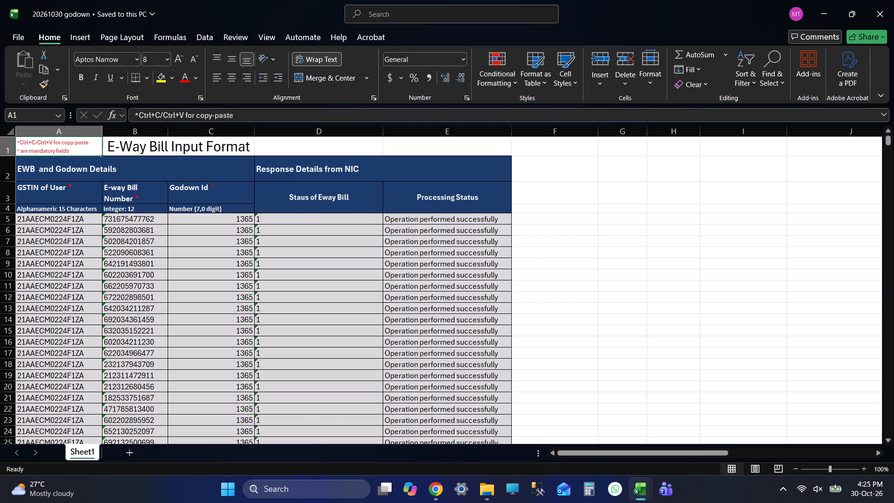
# Check the last filled row of the saved "20261030 godown" workbook and close it.
pyautogui.click(145, 217)
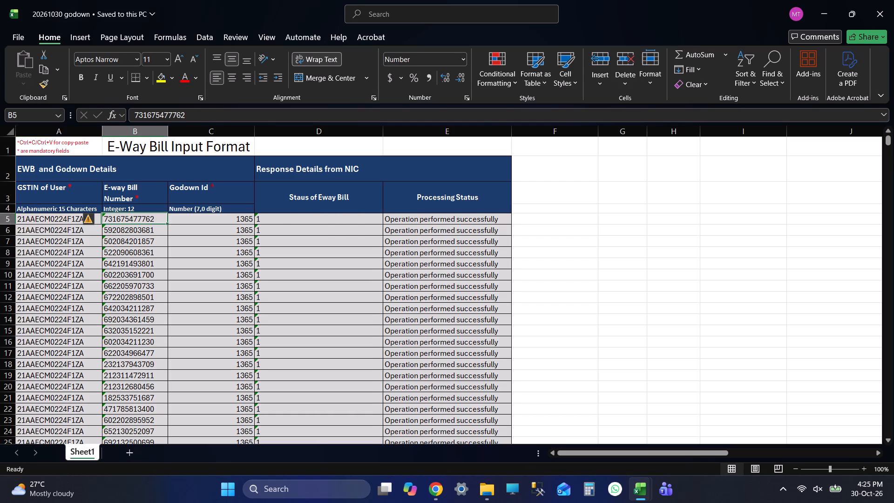
pyautogui.hotkey('ctrl', 'Down')
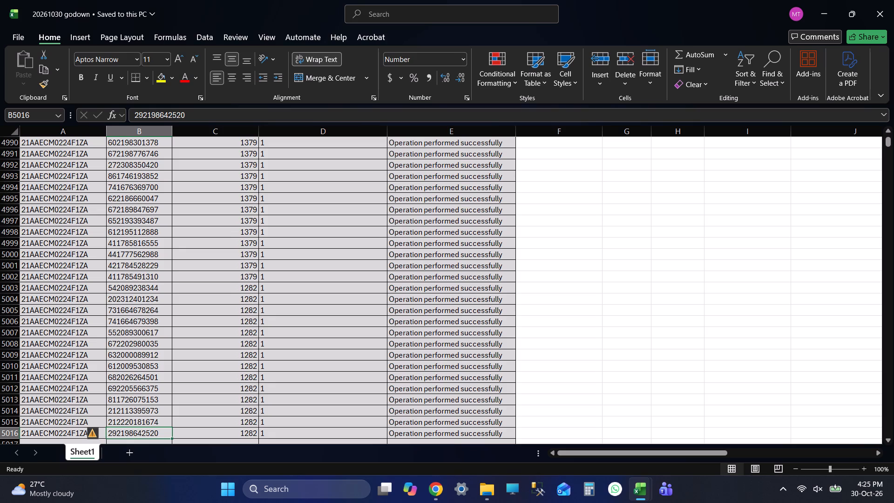
pyautogui.click(893, 0)
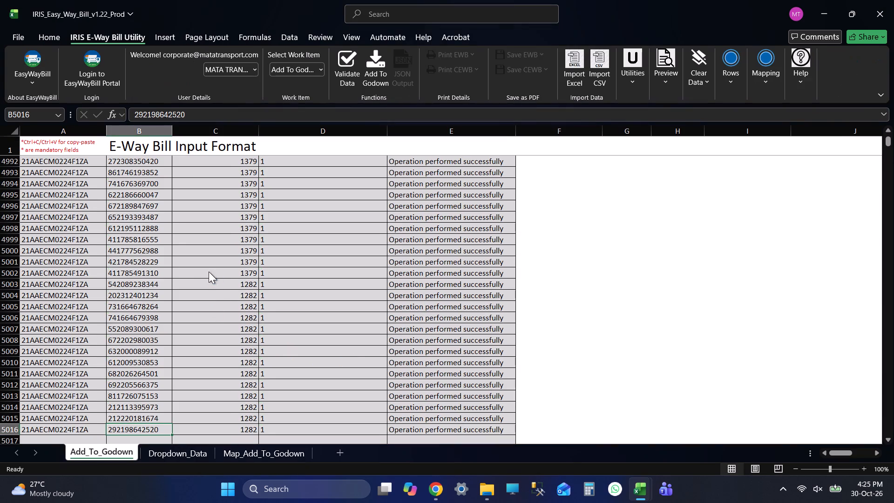
# In the "add to godown" workbook, clear all e-way bill numbers and Godown Ids below the headers in columns B and C, and save.
pyautogui.hotkey('alt', 'Tab')
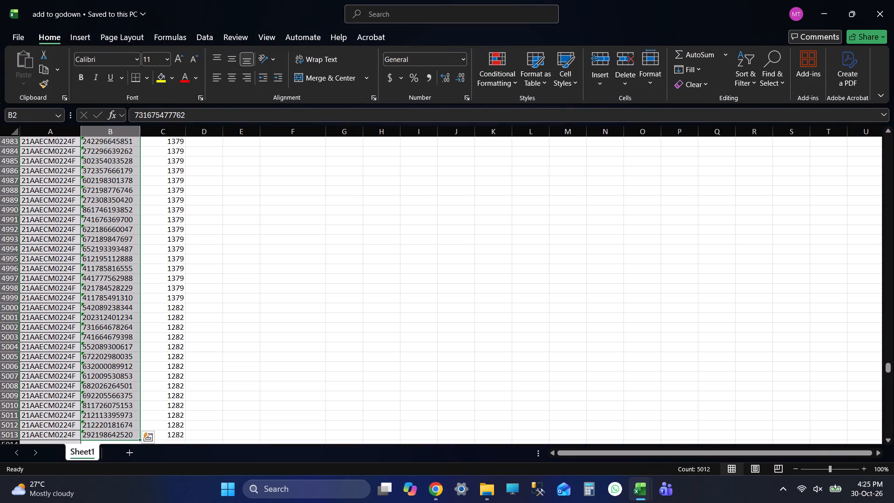
pyautogui.hotkey('ctrl', 'shift', 'Right')
pyautogui.hotkey('ctrl', 'shift', 'Delete')
pyautogui.press('Up')
pyautogui.hotkey('ctrl', 'Up')
pyautogui.press('Up')
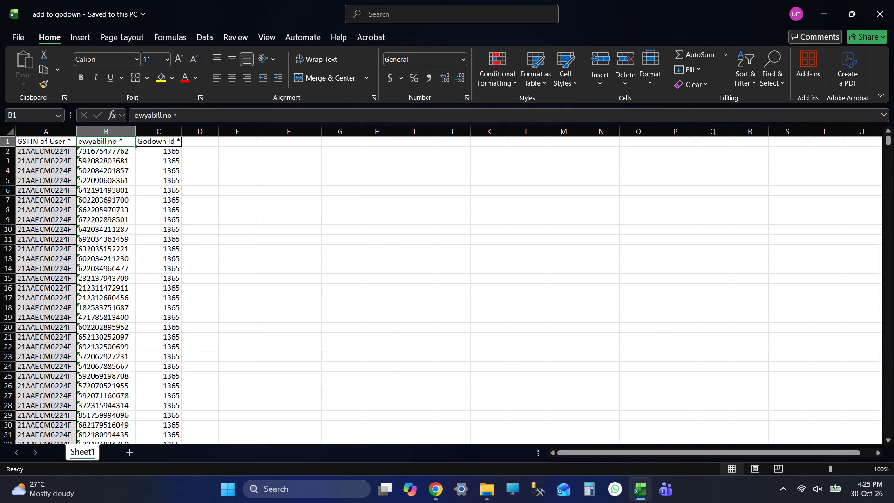
pyautogui.press('Down')
pyautogui.hotkey('ctrl', 'shift', 'Right')
pyautogui.hotkey('ctrl', 'shift', 'Down')
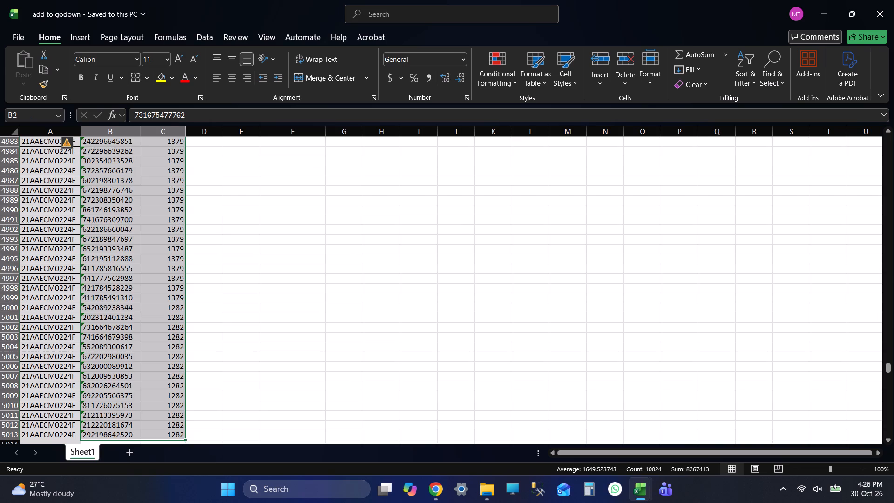
pyautogui.press('Delete')
pyautogui.press('Up')
pyautogui.press('Up')
pyautogui.press('Up')
pyautogui.press('Down')
pyautogui.hotkey('ctrl', 's')
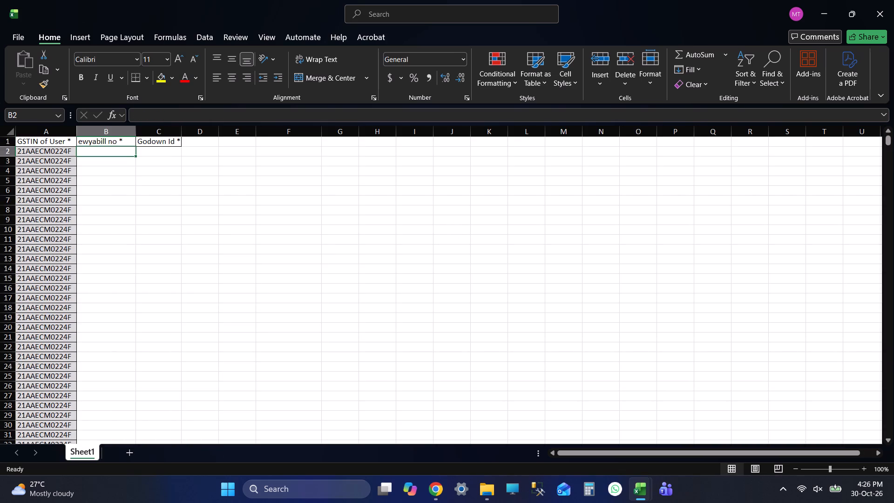
# Save the cleared "add to godown" workbook.
pyautogui.hotkey('ctrl', 's')
pyautogui.hotkey('ctrl', 's')
pyautogui.hotkey('ctrl', 's')
# Open the "EXTENDED FILE 20261030" workbook from the EXTENDED FILES folder in E Way Bill.
pyautogui.hotkey('alt', 'Tab')
pyautogui.hotkey('alt', 'Tab')
pyautogui.scroll(3, 237, 202)
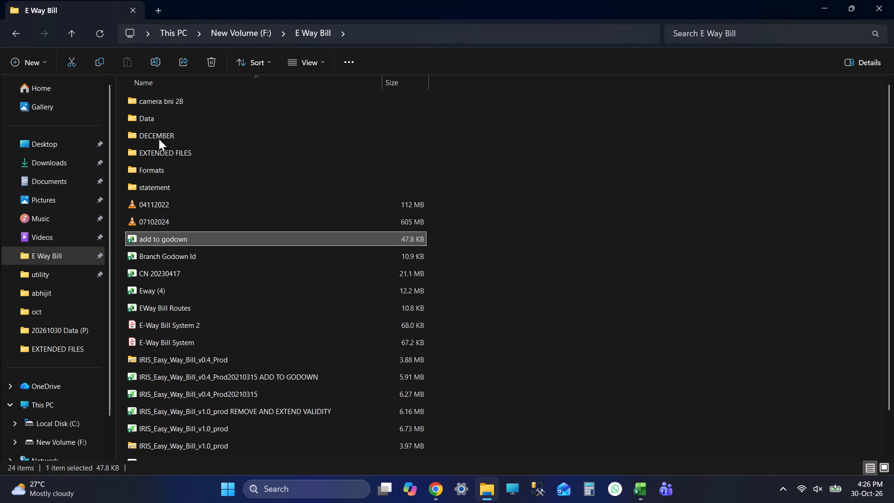
pyautogui.doubleClick(164, 153)
pyautogui.doubleClick(205, 99)
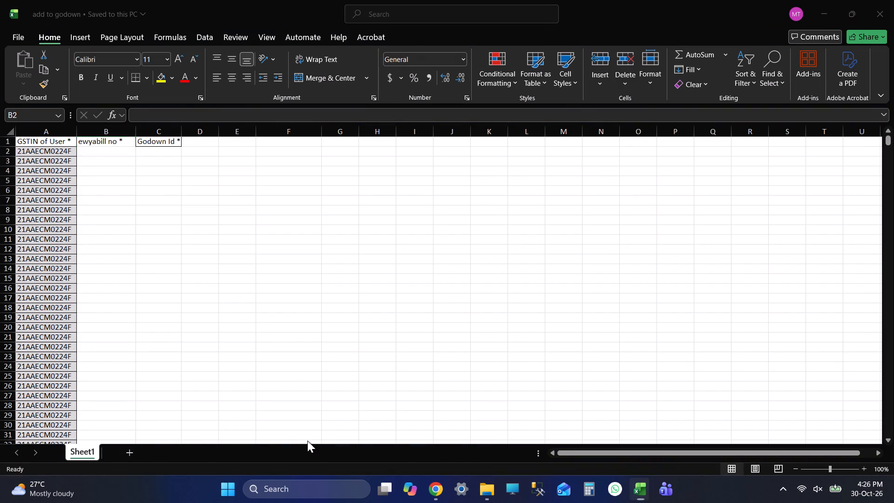
pyautogui.click(84, 448)
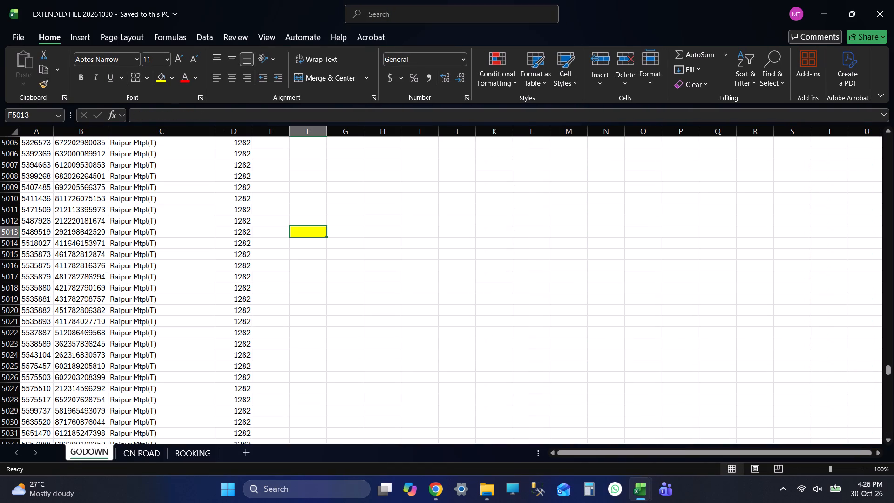
# On the GODOWN sheet, copy the e-way bill numbers in column B from B5014, below the yellow-marked row, down to B6352.
pyautogui.press('Tab')
pyautogui.press('Tab')
pyautogui.press('Tab')
pyautogui.press('Tab')
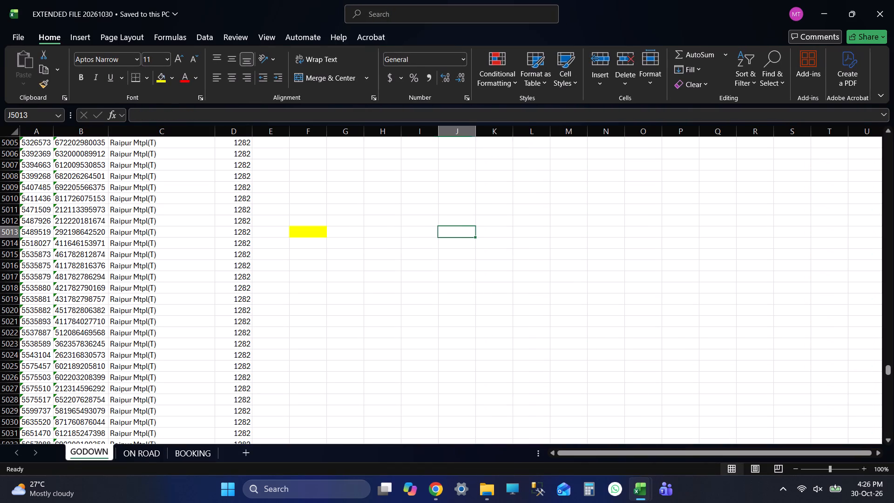
pyautogui.press('Tab')
pyautogui.press('Tab')
pyautogui.hotkey('shift', 'Tab')
pyautogui.hotkey('shift', 'Tab')
pyautogui.hotkey('shift', 'Tab')
pyautogui.hotkey('shift', 'Tab')
pyautogui.hotkey('shift', 'Tab')
pyautogui.hotkey('shift', 'Tab')
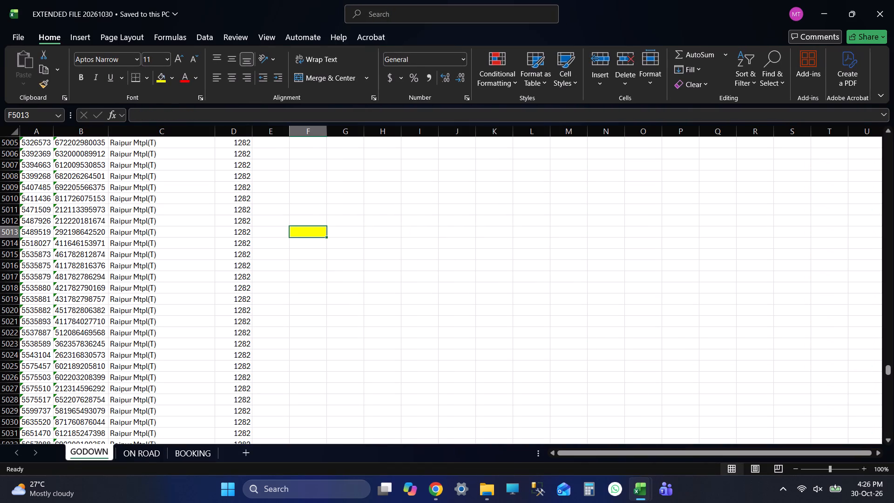
pyautogui.hotkey('shift', 'Tab')
pyautogui.hotkey('shift', 'Tab')
pyautogui.hotkey('shift', 'Tab')
pyautogui.hotkey('shift', 'Tab')
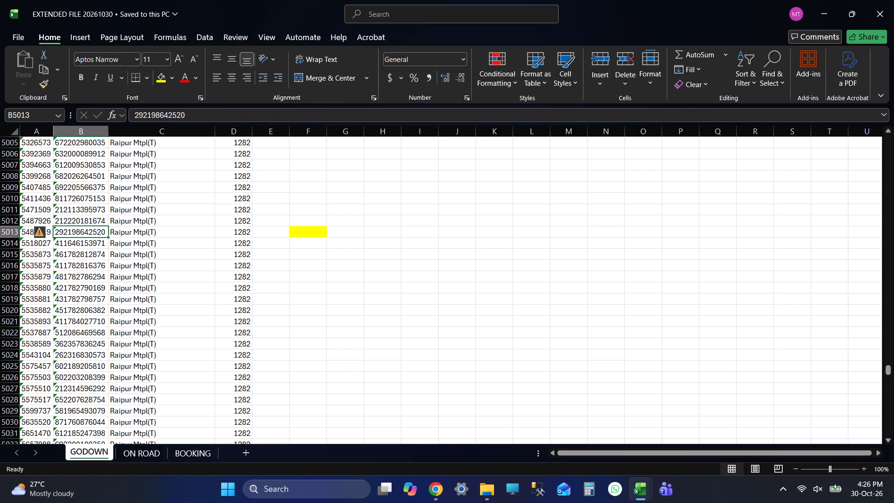
pyautogui.press('Down')
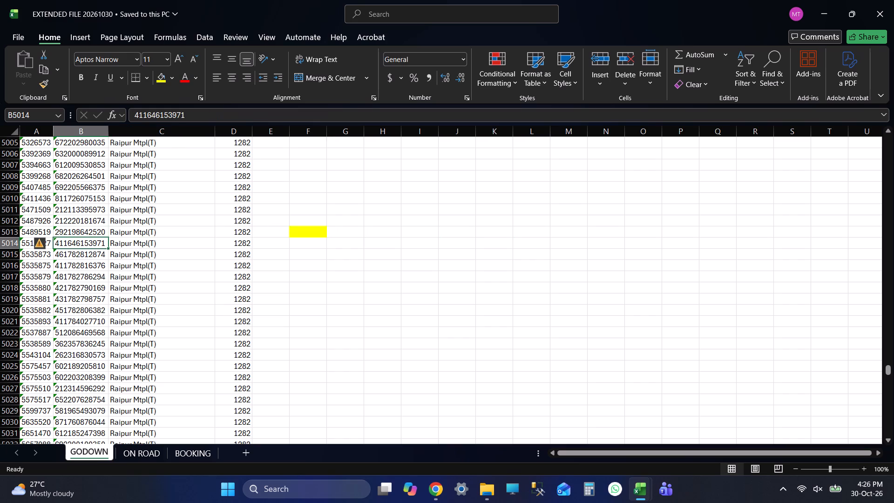
pyautogui.hotkey('ctrl', 'shift', 'Down')
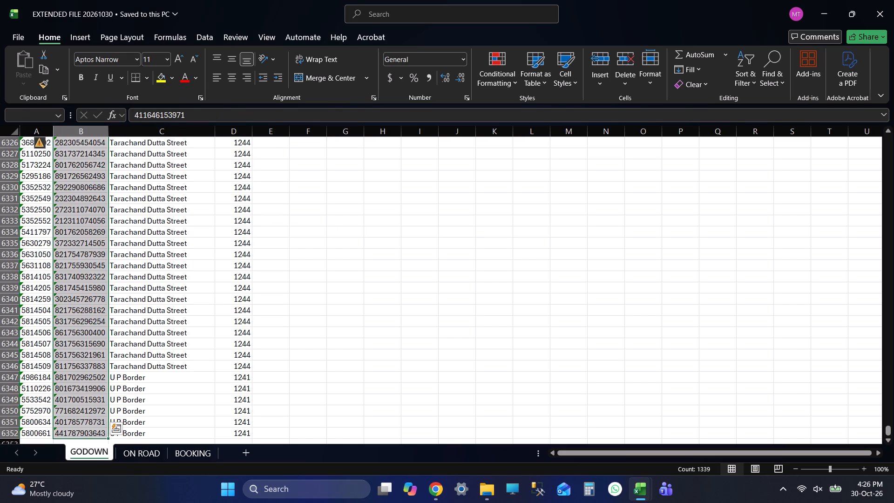
pyautogui.hotkey('ctrl', 'c')
pyautogui.hotkey('ctrl', 'c')
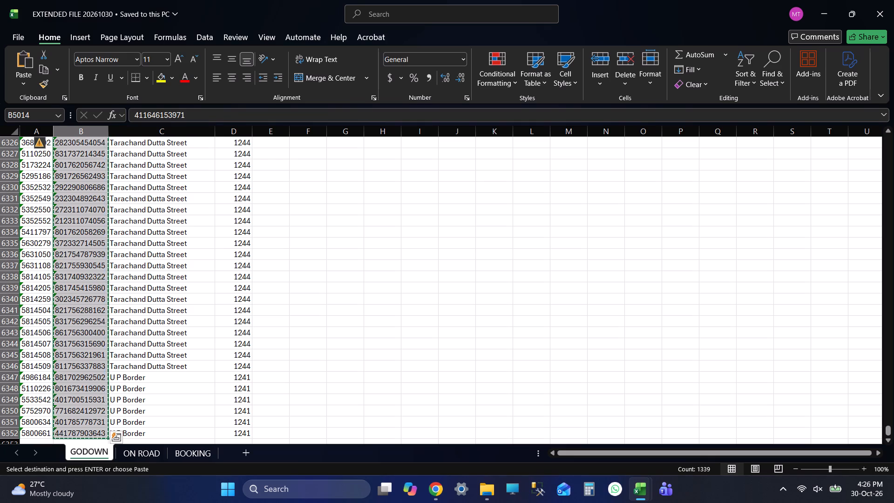
pyautogui.hotkey('ctrl', 'c')
pyautogui.hotkey('ctrl', 'c')
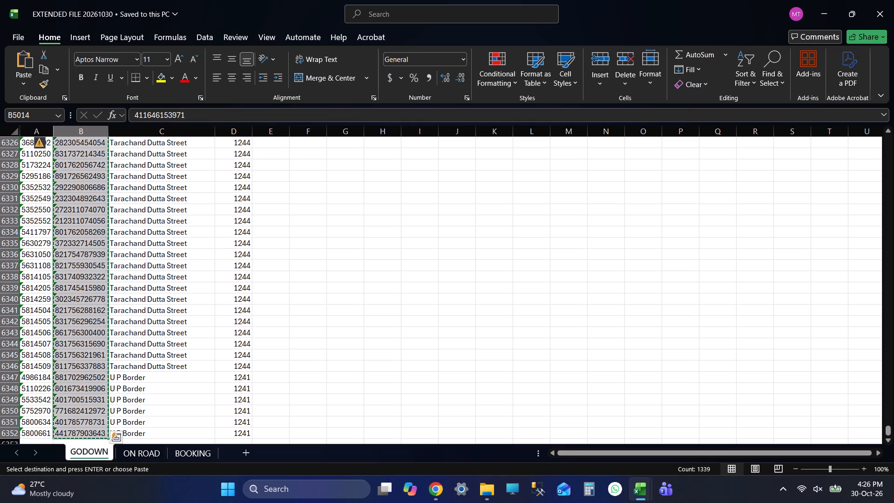
pyautogui.hotkey('ctrl', 'c')
pyautogui.hotkey('ctrl', 'c')
pyautogui.hotkey('ctrl', 'c')
pyautogui.scroll(-3, 551, 292)
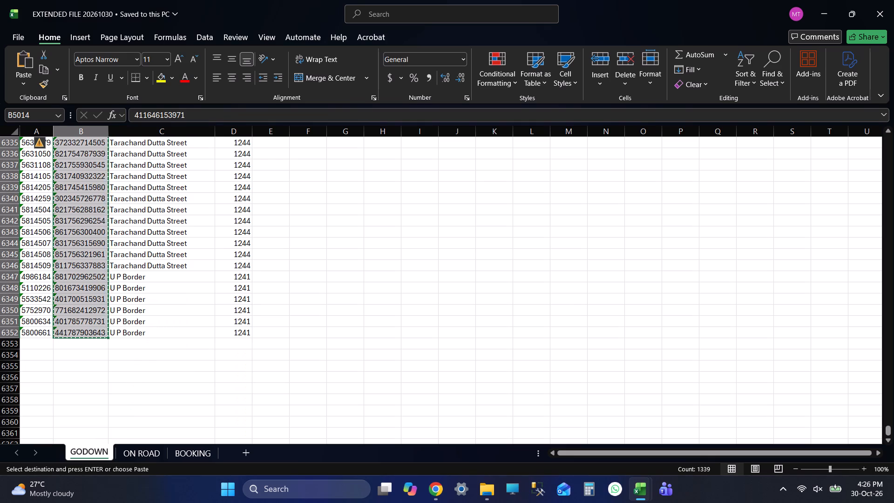
# Paste the copied e-way bill numbers into the "add to godown" workbook from B2 down, and save it.
pyautogui.hotkey('alt', 'Tab')
pyautogui.press('Up')
pyautogui.press('Down')
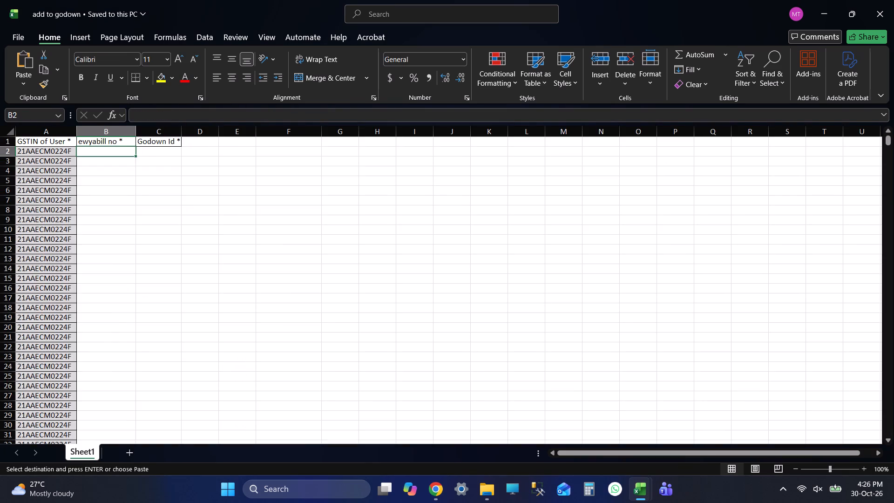
pyautogui.hotkey('ctrl', 'v')
pyautogui.hotkey('ctrl', 'Up')
pyautogui.press('Down')
pyautogui.hotkey('ctrl', 's')
pyautogui.hotkey('ctrl', 's')
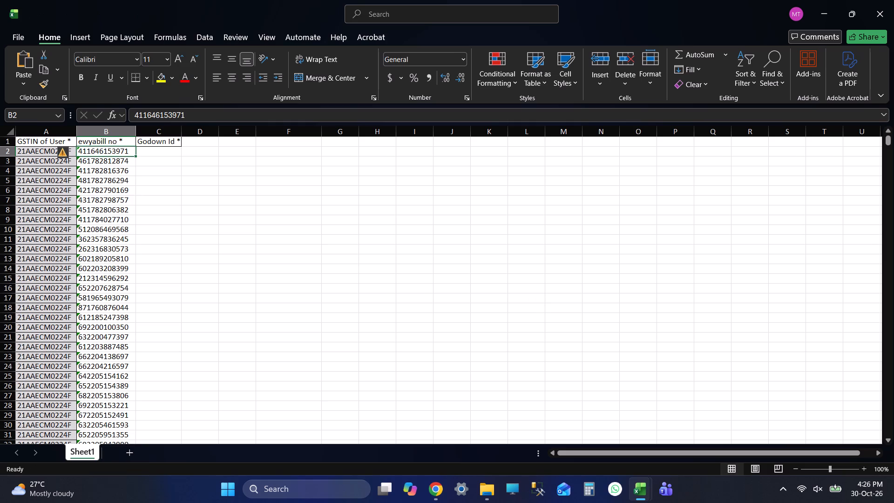
pyautogui.hotkey('ctrl', 's')
pyautogui.hotkey('ctrl', 's')
pyautogui.hotkey('ctrl', 's')
pyautogui.hotkey('ctrl', 's')
pyautogui.hotkey('ctrl', 's')
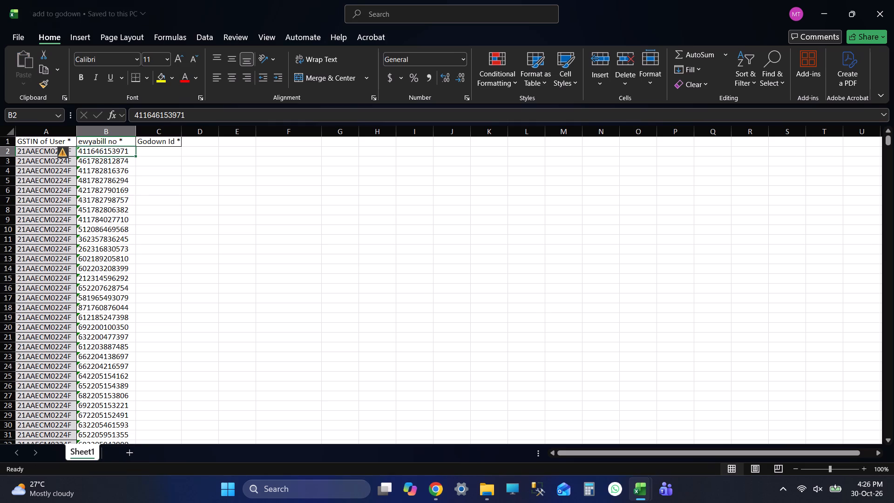
pyautogui.hotkey('ctrl', 's')
pyautogui.hotkey('ctrl', 's')
pyautogui.hotkey('ctrl', 's')
# On the GODOWN sheet of "EXTENDED FILE 20261030", copy the matching godown ids in column D from D5014 to D6352.
pyautogui.hotkey('alt', 'Tab')
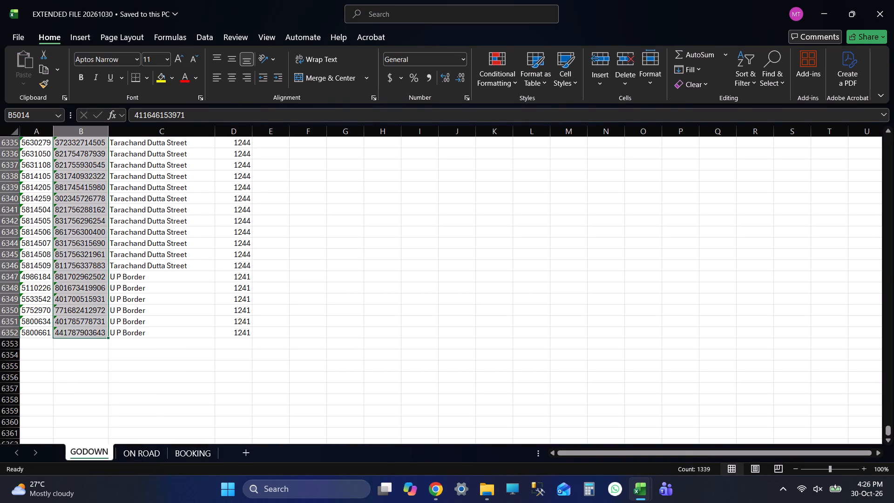
pyautogui.press('Right')
pyautogui.press('Right')
pyautogui.press('Right')
pyautogui.press('Up')
pyautogui.press('Right')
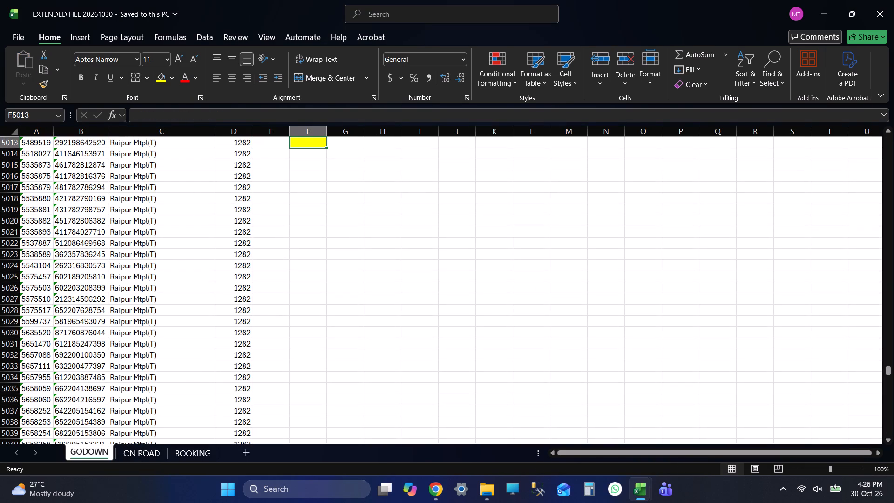
pyautogui.press('Down')
pyautogui.press('Up')
pyautogui.press('Down')
pyautogui.press('Up')
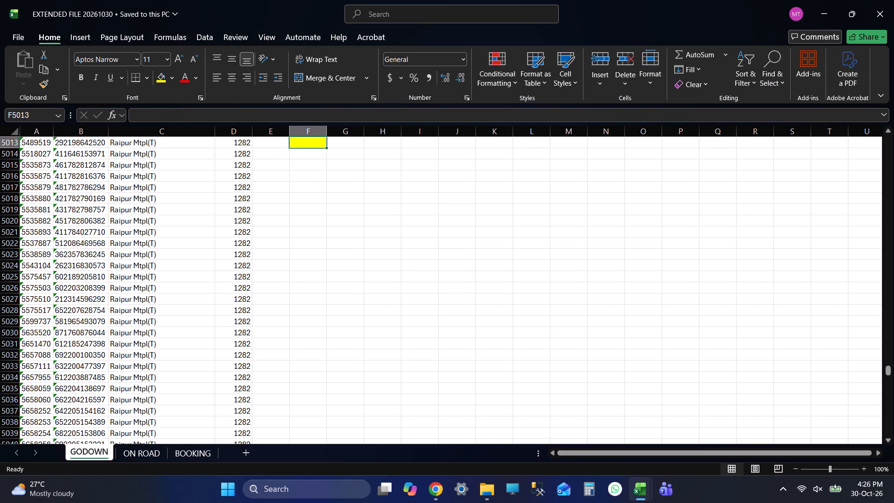
pyautogui.press('Down')
pyautogui.press('Up')
pyautogui.press('Down')
pyautogui.press('Left')
pyautogui.press('Left')
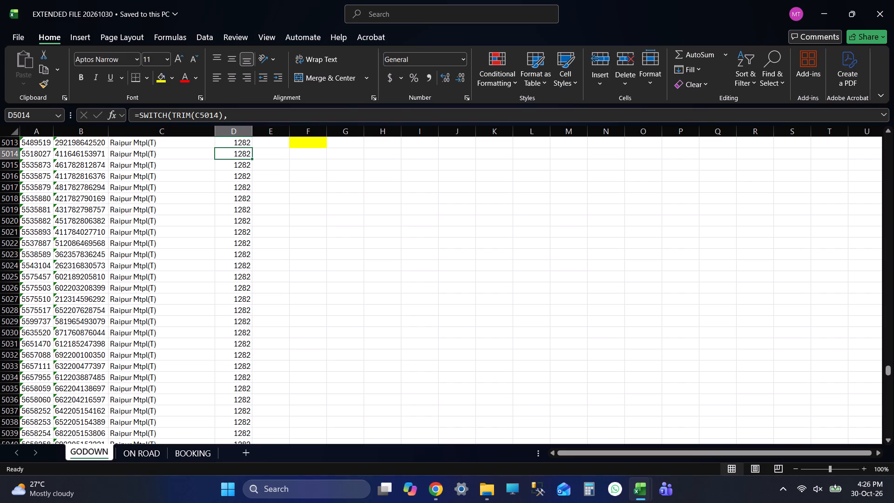
pyautogui.hotkey('ctrl', 'shift', 'Down')
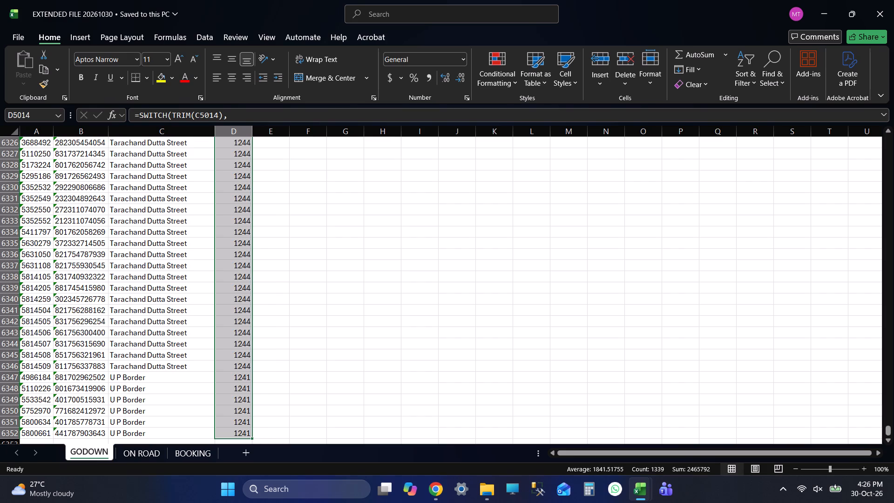
pyautogui.hotkey('ctrl', 'c')
pyautogui.hotkey('ctrl', 'c')
pyautogui.hotkey('ctrl', 'c')
pyautogui.hotkey('ctrl', 'c')
pyautogui.hotkey('ctrl', 'c')
pyautogui.hotkey('ctrl', 'c')
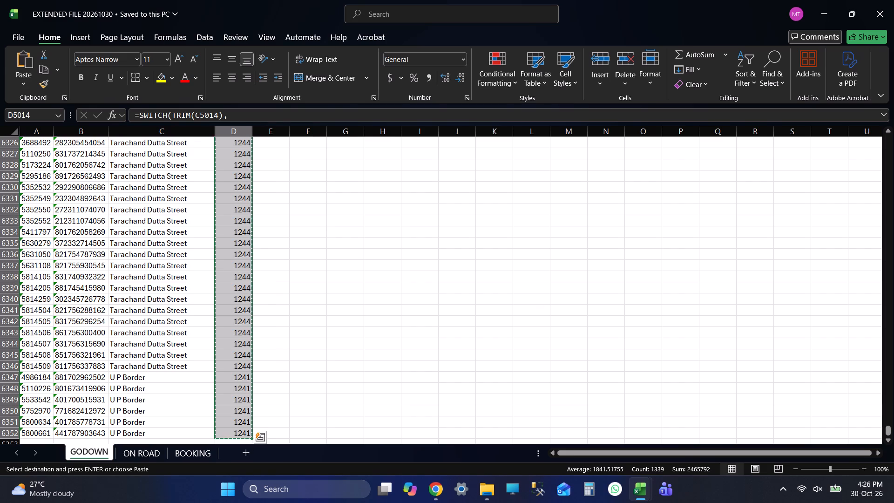
pyautogui.hotkey('ctrl', 'c')
pyautogui.hotkey('ctrl', 'c')
pyautogui.hotkey('ctrl', 'c')
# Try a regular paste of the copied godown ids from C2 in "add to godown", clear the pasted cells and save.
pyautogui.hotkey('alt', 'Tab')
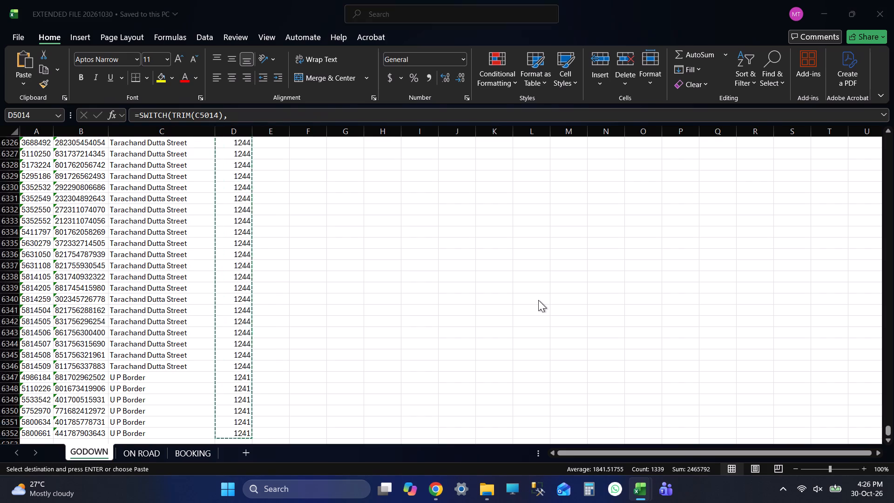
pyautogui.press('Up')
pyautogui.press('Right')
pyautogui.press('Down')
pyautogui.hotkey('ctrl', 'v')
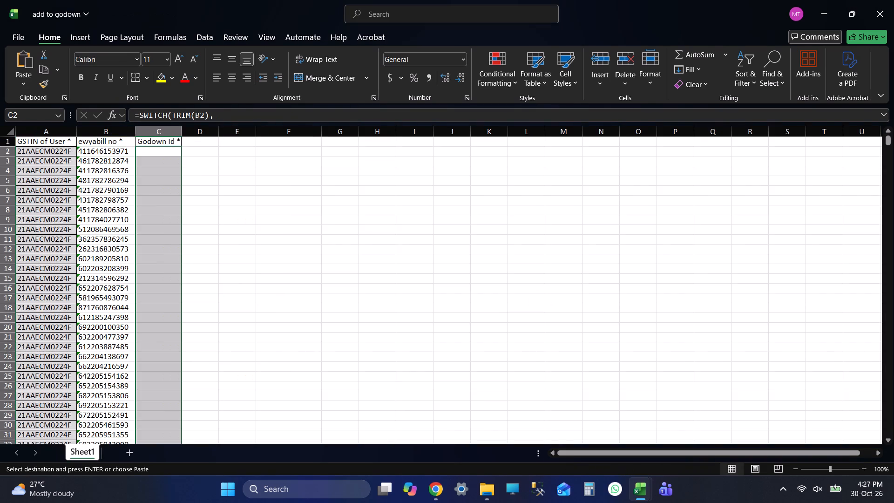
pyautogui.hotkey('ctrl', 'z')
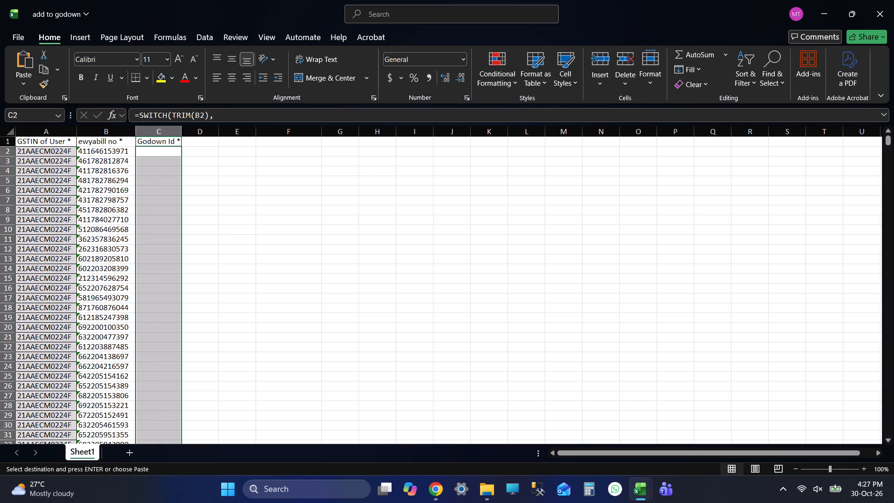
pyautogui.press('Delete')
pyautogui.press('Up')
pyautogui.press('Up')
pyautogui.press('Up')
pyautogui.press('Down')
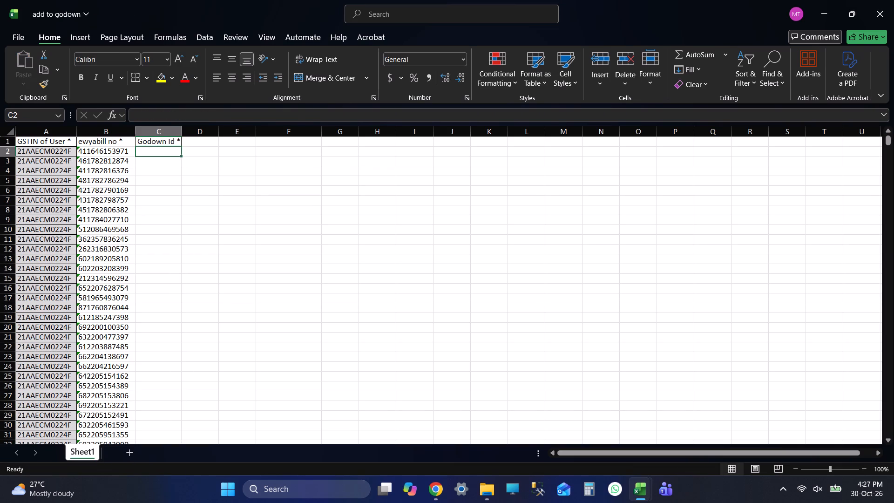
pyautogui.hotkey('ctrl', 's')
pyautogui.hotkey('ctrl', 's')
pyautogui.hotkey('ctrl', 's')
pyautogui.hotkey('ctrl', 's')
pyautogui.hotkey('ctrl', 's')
# Copy the selected godown ids from the GODOWN sheet again and paste them as values only from C2 in "add to godown".
pyautogui.hotkey('alt', 'Tab')
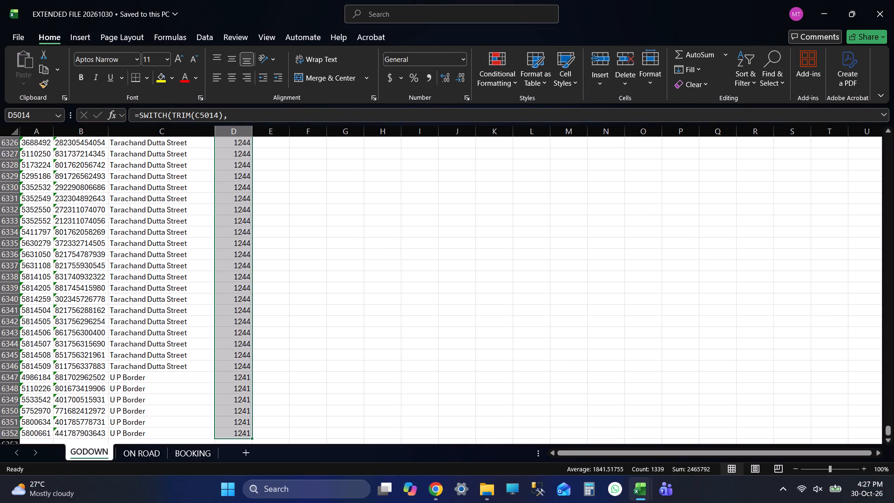
pyautogui.hotkey('ctrl', 'c')
pyautogui.hotkey('ctrl', 'c')
pyautogui.hotkey('ctrl', 'c')
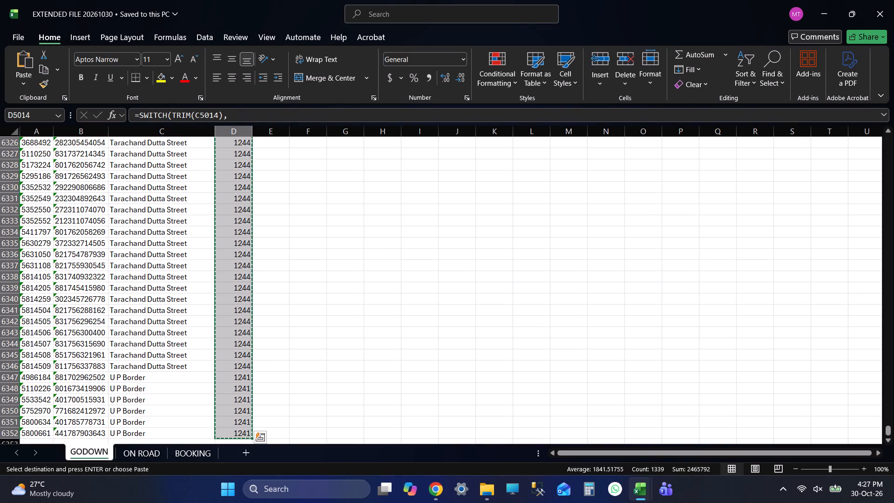
pyautogui.hotkey('ctrl', 'c')
pyautogui.hotkey('ctrl', 'c')
pyautogui.hotkey('ctrl', 'c')
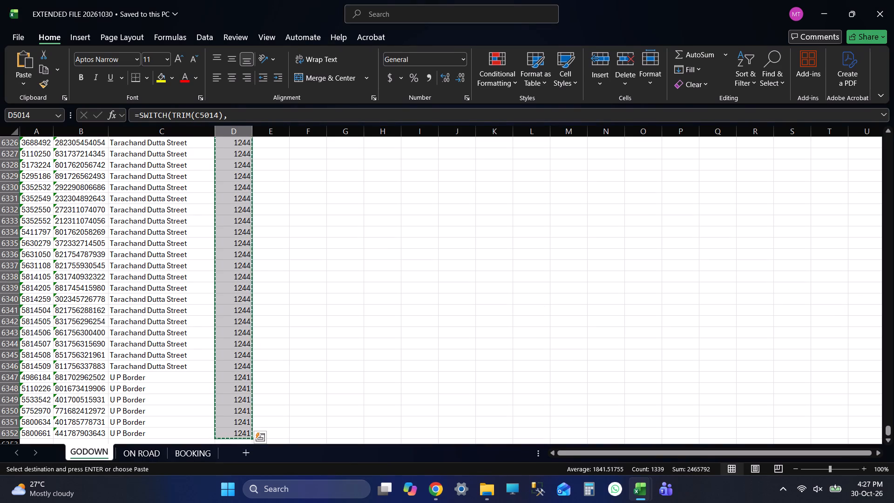
pyautogui.hotkey('ctrl', 'c')
pyautogui.hotkey('ctrl', 'c')
pyautogui.hotkey('ctrl', 'c')
pyautogui.hotkey('alt', 'Tab')
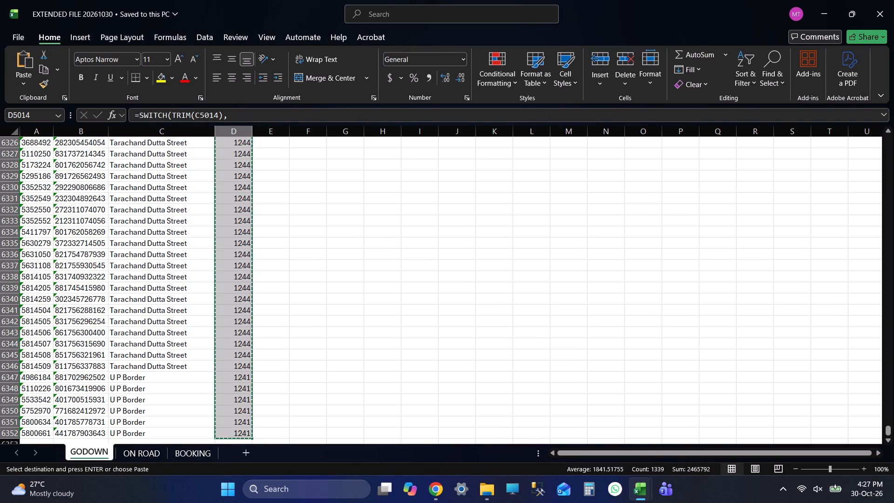
pyautogui.press('Up')
pyautogui.press('Up')
pyautogui.press('Up')
pyautogui.press('Down')
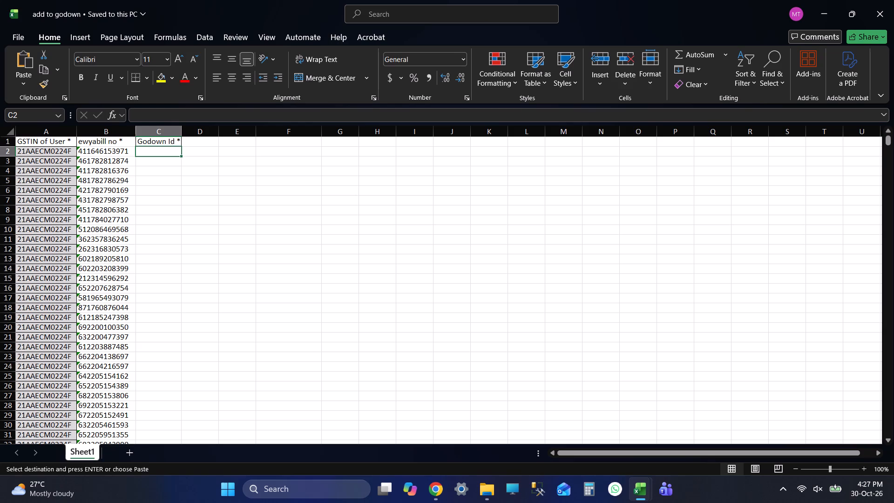
pyautogui.hotkey('ctrl', 'alt', 'v')
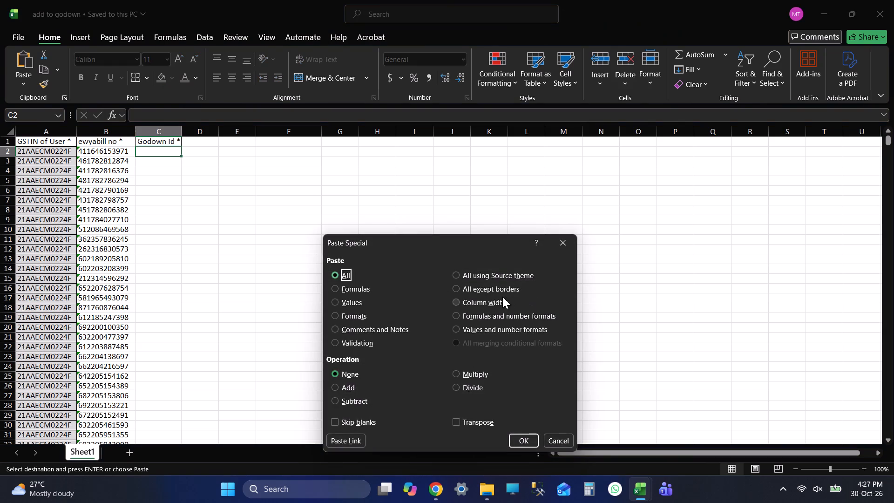
pyautogui.click(362, 307)
pyautogui.click(513, 443)
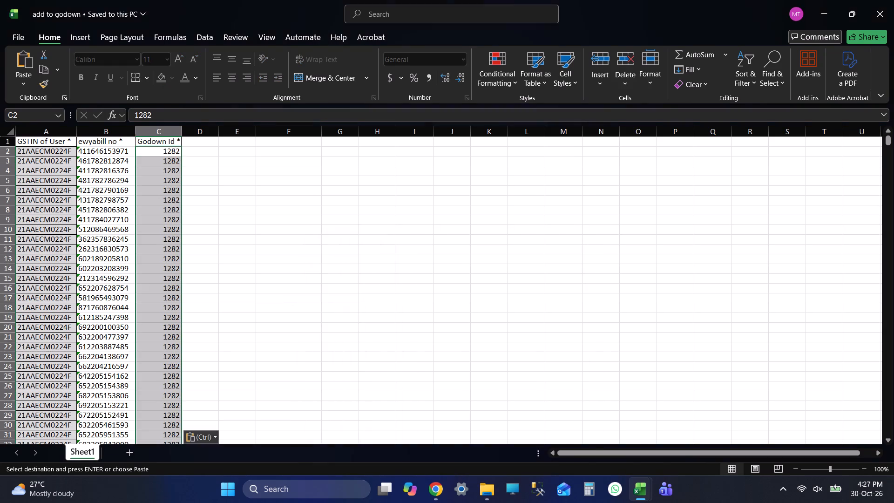
# Check that the pasted Godown Ids end on the same row as the e-way bill numbers in "add to godown".
pyautogui.click(146, 189)
pyautogui.hotkey('ctrl', 'Down')
pyautogui.press('Down')
pyautogui.press('Down')
pyautogui.press('Down')
pyautogui.press('Down')
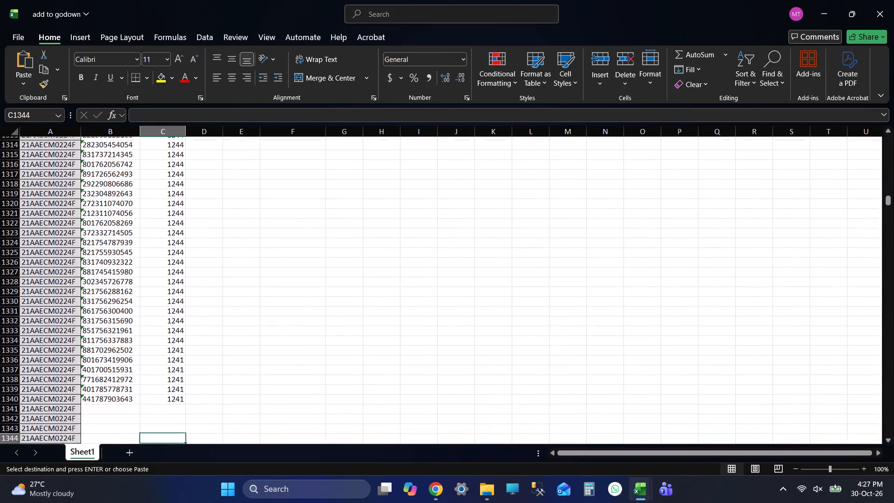
# Clear the surplus GSTINs in column A from A1341 down in "add to godown" and save the workbook.
pyautogui.hotkey('ctrl', 'Up')
pyautogui.hotkey('ctrl', 's')
pyautogui.hotkey('ctrl', 's')
pyautogui.press('Left')
pyautogui.press('Left')
pyautogui.press('Left')
pyautogui.press('Down')
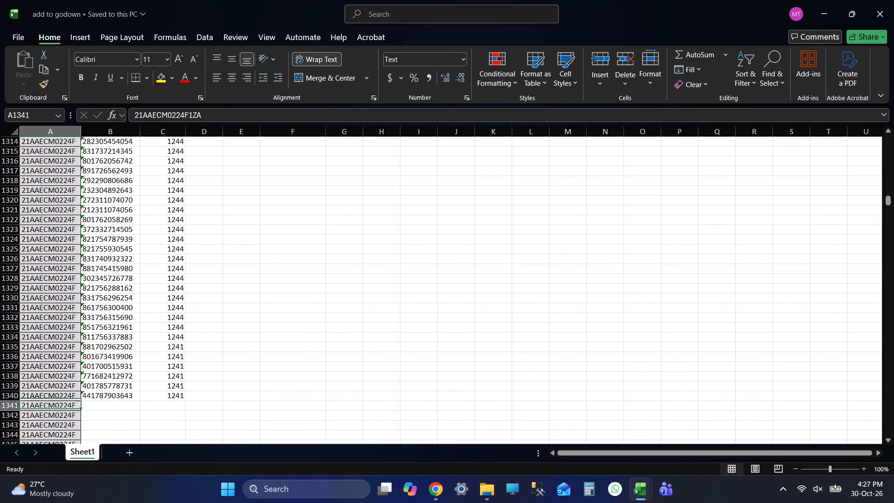
pyautogui.hotkey('ctrl', 'shift', 'Down')
pyautogui.press('Delete')
pyautogui.hotkey('ctrl', 'Up')
pyautogui.press('Right')
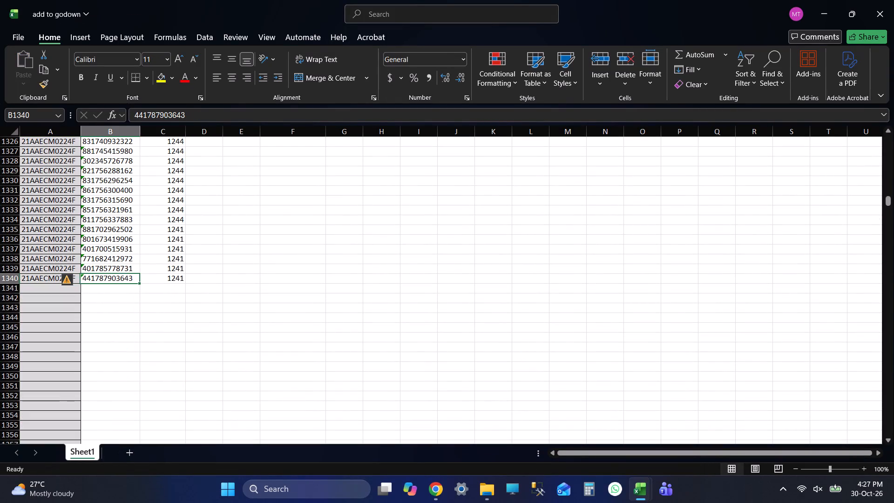
pyautogui.hotkey('ctrl', 's')
pyautogui.hotkey('ctrl', 's')
# Check the first and last filled rows of the e-way bill numbers in "add to godown", saving the workbook along the way.
pyautogui.hotkey('ctrl', 'Up')
pyautogui.press('Up')
pyautogui.press('Up')
pyautogui.press('Up')
pyautogui.press('Down')
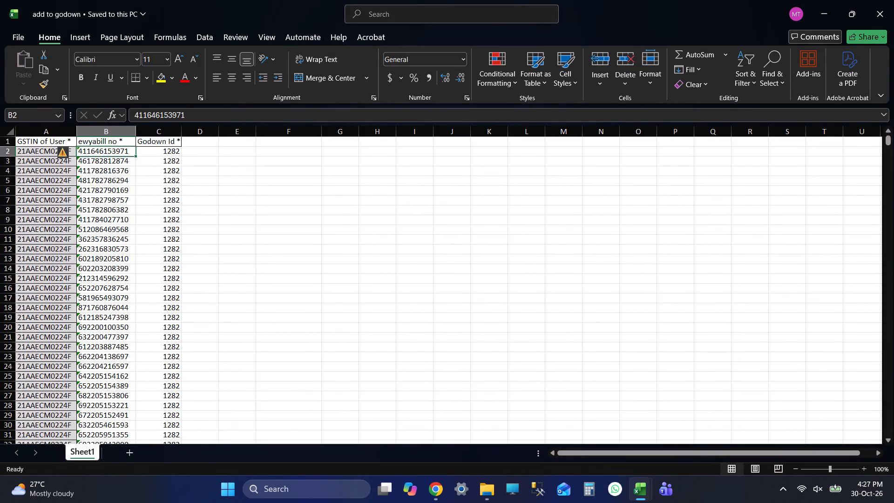
pyautogui.hotkey('ctrl', 's')
pyautogui.hotkey('ctrl', 's')
pyautogui.hotkey('ctrl', 's')
pyautogui.hotkey('ctrl', 's')
pyautogui.hotkey('ctrl', 's')
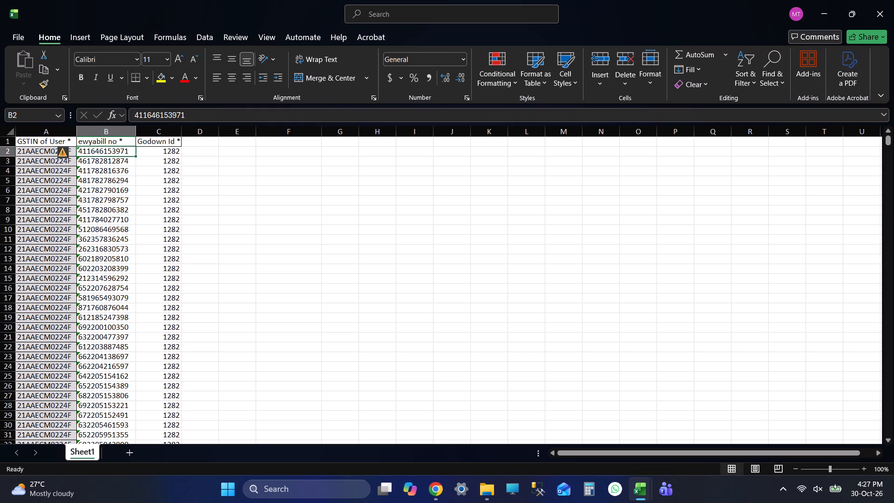
pyautogui.hotkey('ctrl', 'Down')
pyautogui.press('Down')
pyautogui.press('Down')
pyautogui.press('Down')
pyautogui.press('Down')
pyautogui.press('Down')
pyautogui.hotkey('ctrl', 'Up')
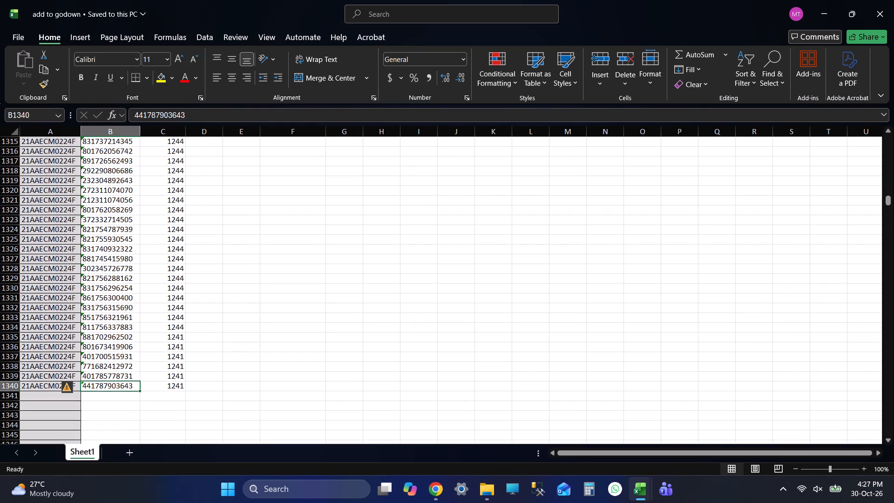
pyautogui.hotkey('ctrl', 's')
pyautogui.hotkey('ctrl', 's')
pyautogui.hotkey('ctrl', 's')
pyautogui.hotkey('ctrl', 'Up')
pyautogui.press('Up')
pyautogui.press('Up')
pyautogui.press('Up')
pyautogui.press('Up')
pyautogui.press('Up')
pyautogui.press('Up')
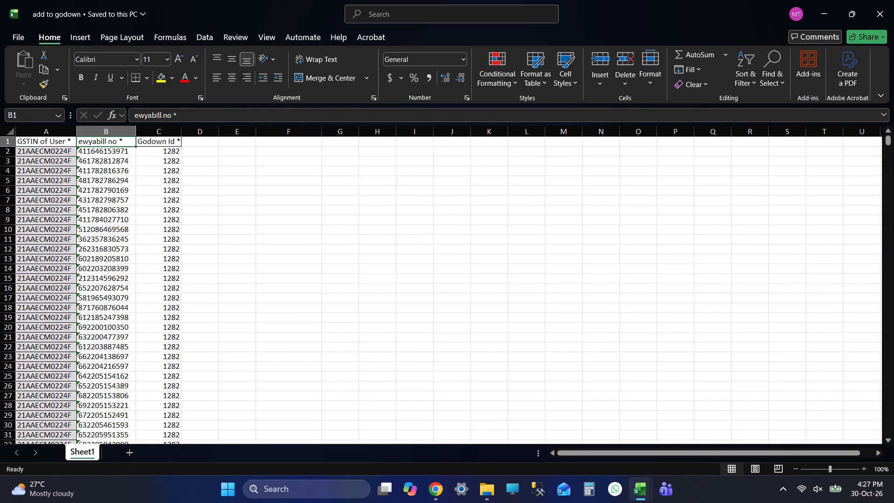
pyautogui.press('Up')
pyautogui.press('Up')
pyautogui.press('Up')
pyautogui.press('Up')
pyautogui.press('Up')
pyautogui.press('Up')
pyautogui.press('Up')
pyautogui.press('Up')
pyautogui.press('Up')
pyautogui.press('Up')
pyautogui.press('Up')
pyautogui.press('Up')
# Recheck the last filled row in "add to godown", save the workbook and close it.
pyautogui.press('Down')
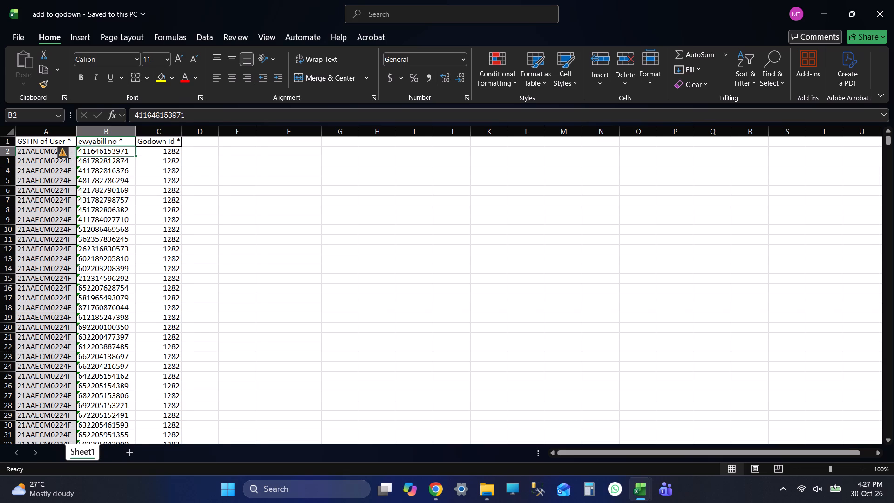
pyautogui.hotkey('ctrl', 'Down')
pyautogui.press('Down')
pyautogui.press('Down')
pyautogui.press('Down')
pyautogui.press('Down')
pyautogui.press('Down')
pyautogui.hotkey('ctrl', 'Up')
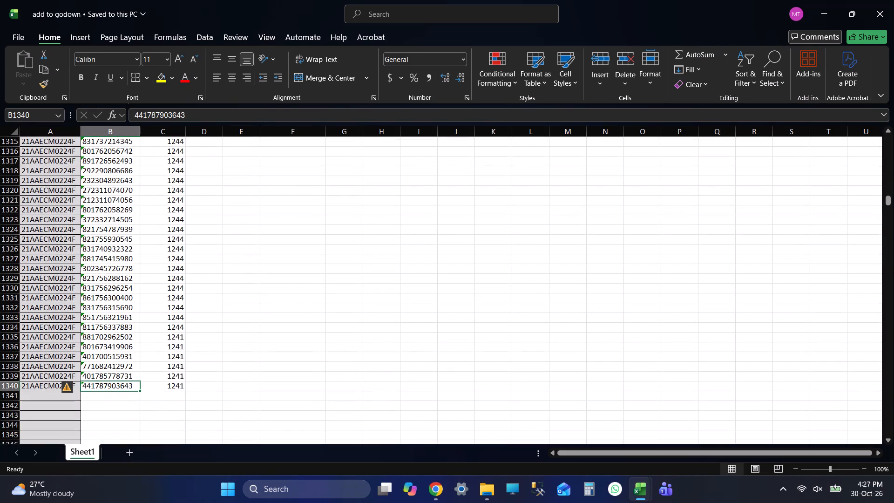
pyautogui.hotkey('ctrl', 's')
pyautogui.hotkey('ctrl', 's')
pyautogui.hotkey('ctrl', 's')
pyautogui.click(893, 0)
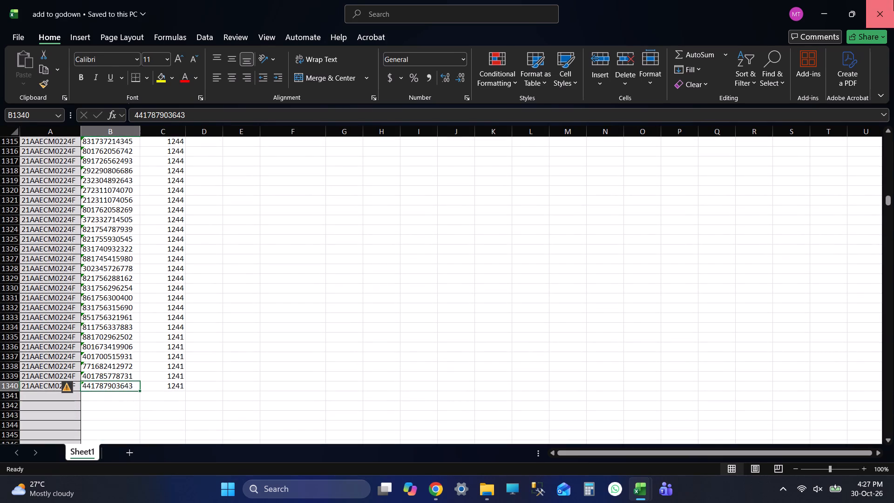
# Check the end of column D on the GODOWN sheet, save "EXTENDED FILE 20261030" and close it.
pyautogui.hotkey('ctrl', 'Down')
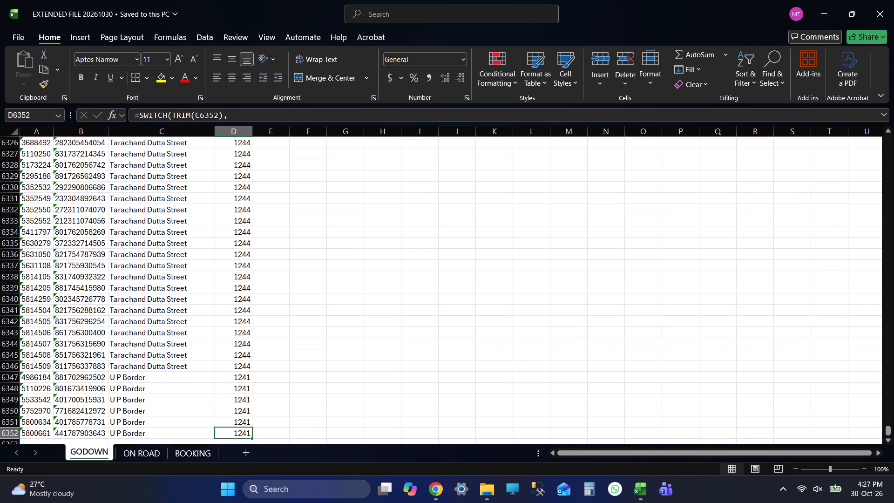
pyautogui.press('Down')
pyautogui.press('Down')
pyautogui.press('Down')
pyautogui.press('Down')
pyautogui.press('Down')
pyautogui.hotkey('ctrl', 'Up')
pyautogui.hotkey('ctrl', 's')
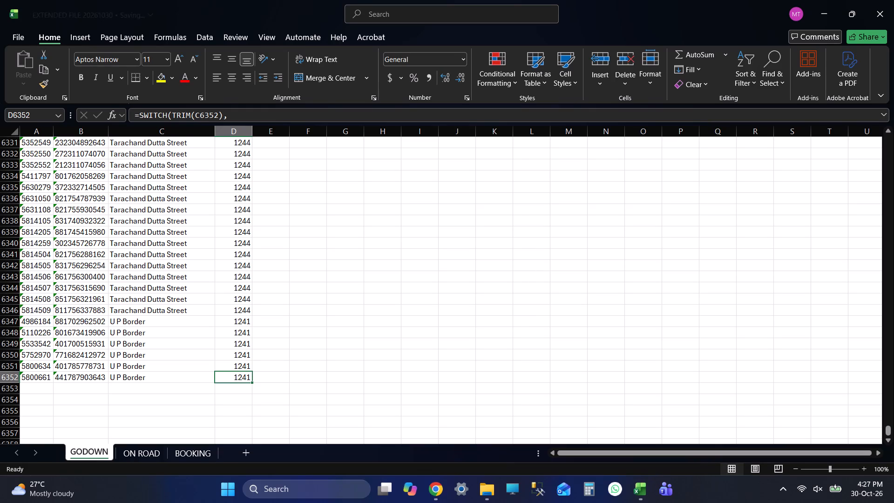
pyautogui.hotkey('ctrl', 's')
pyautogui.hotkey('ctrl', 's')
pyautogui.hotkey('ctrl', 's')
pyautogui.hotkey('ctrl', 's')
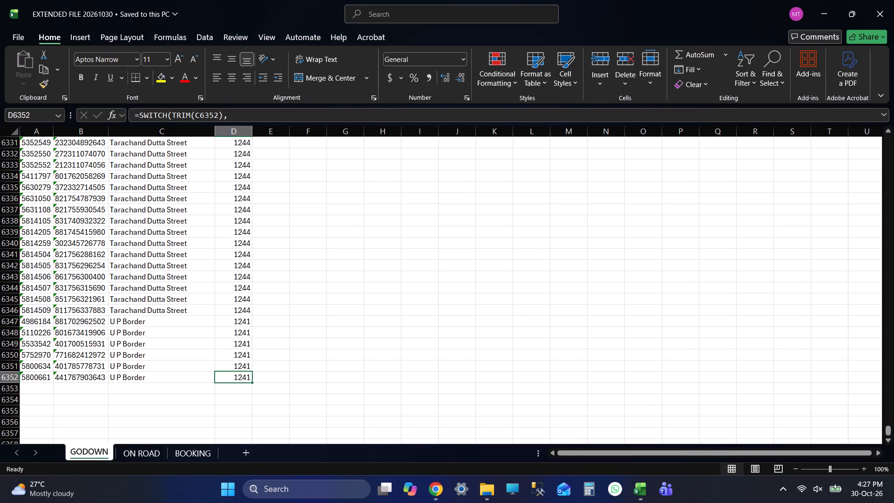
pyautogui.hotkey('ctrl', 's')
pyautogui.hotkey('ctrl', 's')
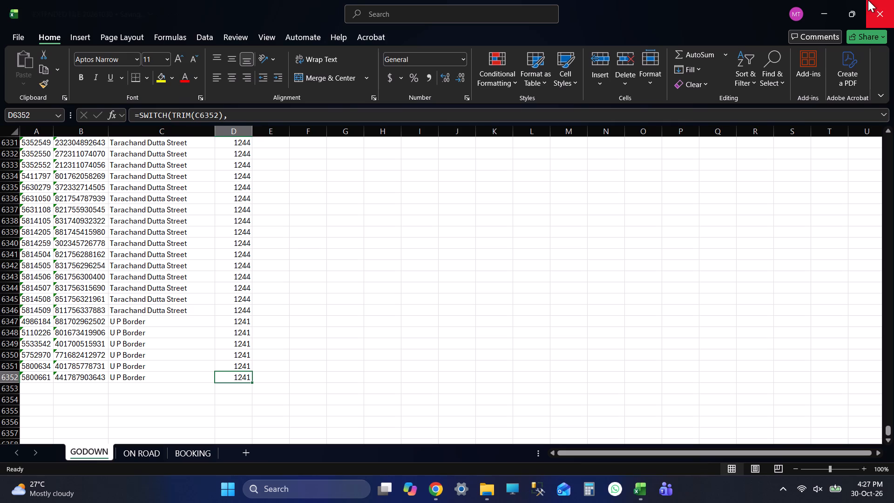
pyautogui.hotkey('ctrl', 's')
pyautogui.hotkey('ctrl', 's')
pyautogui.hotkey('ctrl', 's')
pyautogui.hotkey('ctrl', 's')
pyautogui.hotkey('ctrl', 's')
pyautogui.hotkey('ctrl', 's')
pyautogui.hotkey('ctrl', 's')
pyautogui.hotkey('ctrl', 's')
pyautogui.hotkey('ctrl', 's')
pyautogui.hotkey('ctrl', 's')
pyautogui.hotkey('ctrl', 's')
pyautogui.hotkey('ctrl', 's')
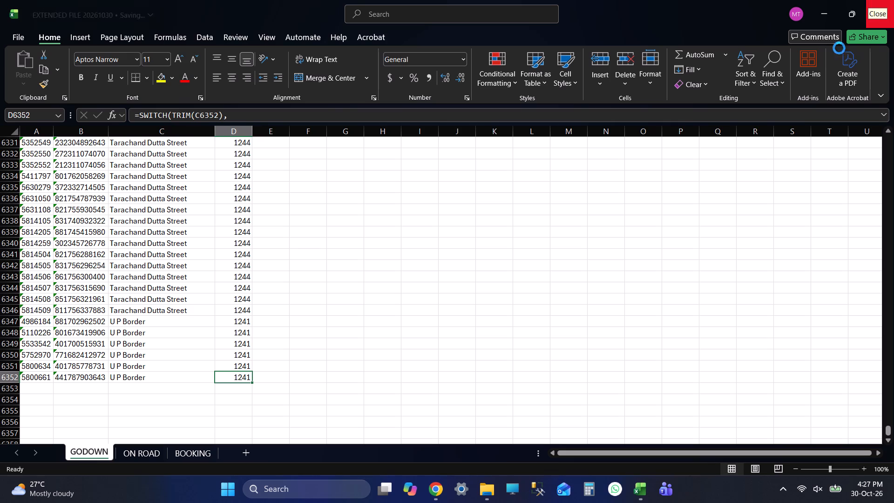
pyautogui.click(893, 0)
# Import the XLSX file "add to godown" from the E Way Bill folder into the IRIS utility, overwriting the existing data.
pyautogui.hotkey('alt', 'Tab')
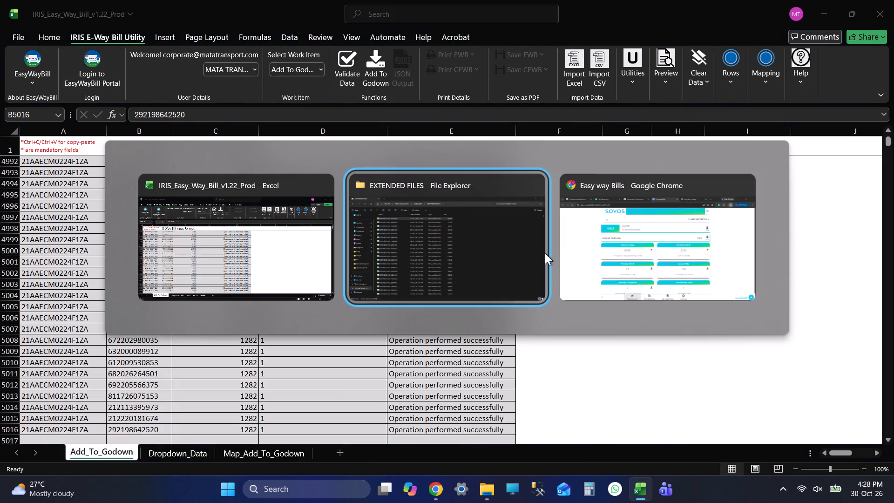
pyautogui.hotkey('alt', 'Tab')
pyautogui.click(576, 71)
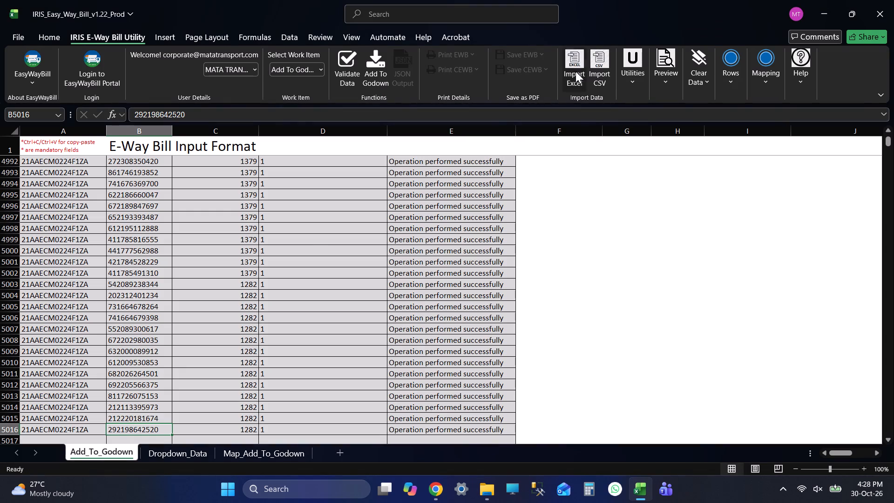
pyautogui.click(535, 220)
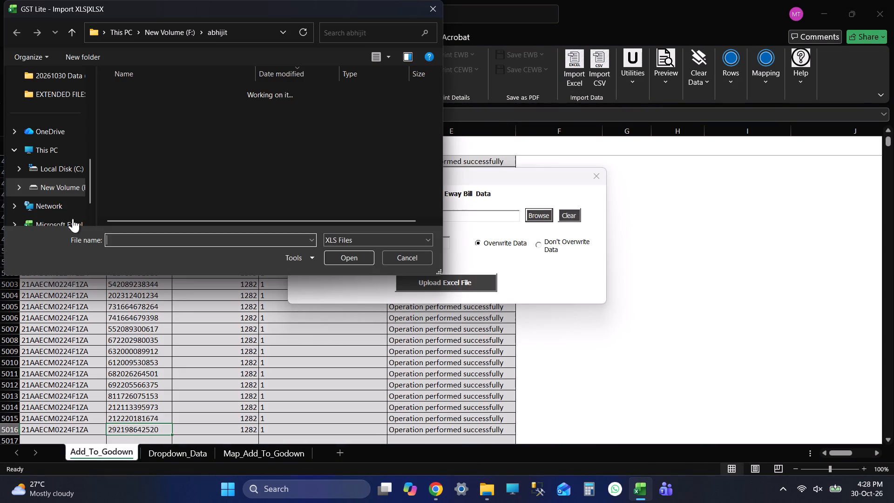
pyautogui.click(68, 186)
pyautogui.doubleClick(161, 145)
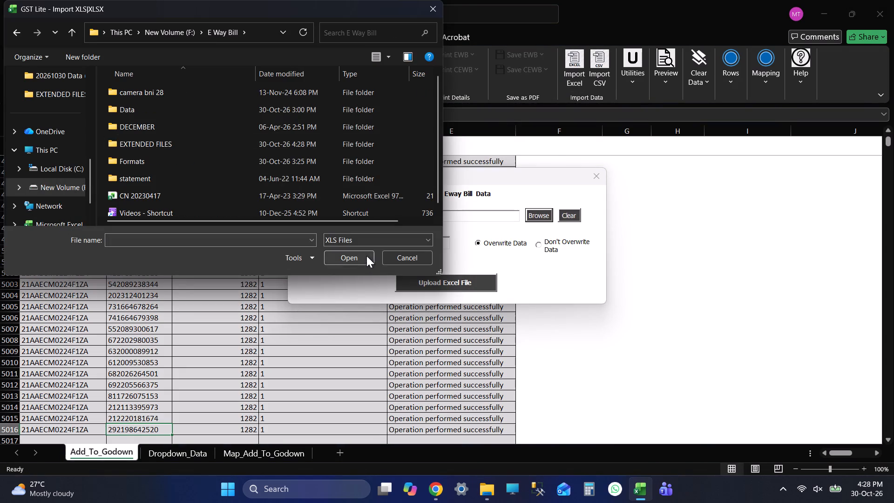
pyautogui.click(360, 231)
pyautogui.click(352, 240)
pyautogui.click(354, 261)
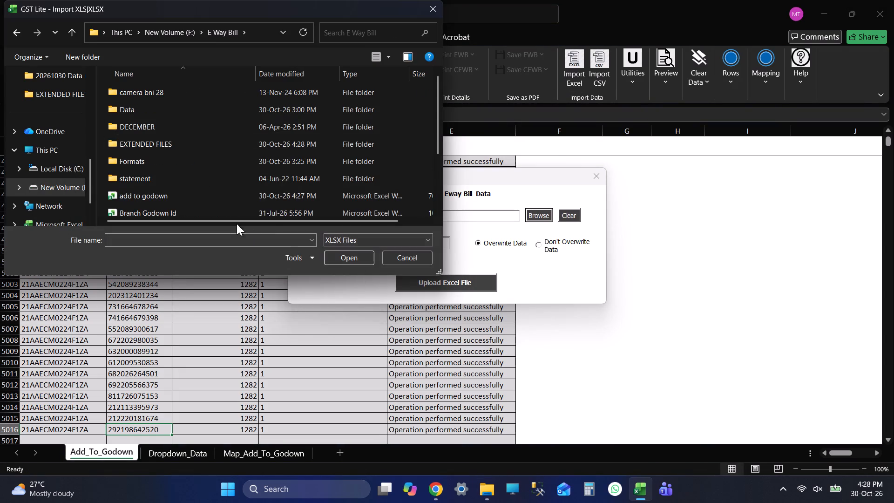
pyautogui.click(213, 190)
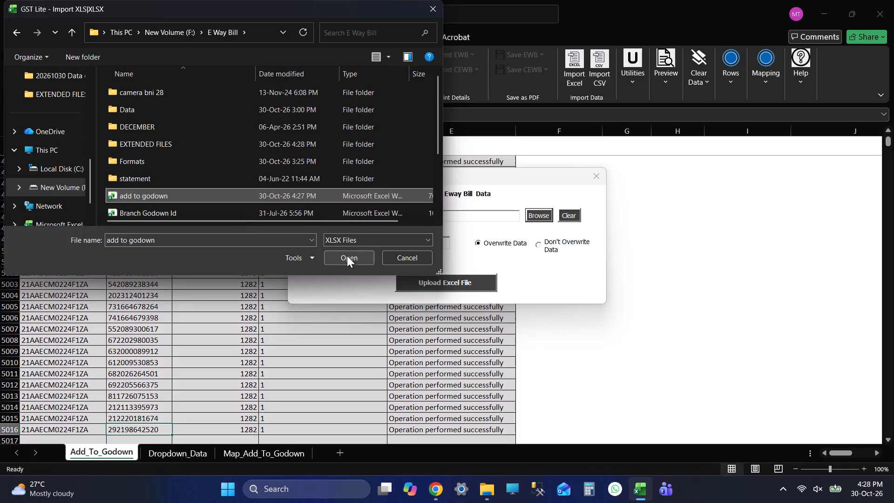
pyautogui.click(347, 256)
pyautogui.click(461, 285)
pyautogui.click(429, 284)
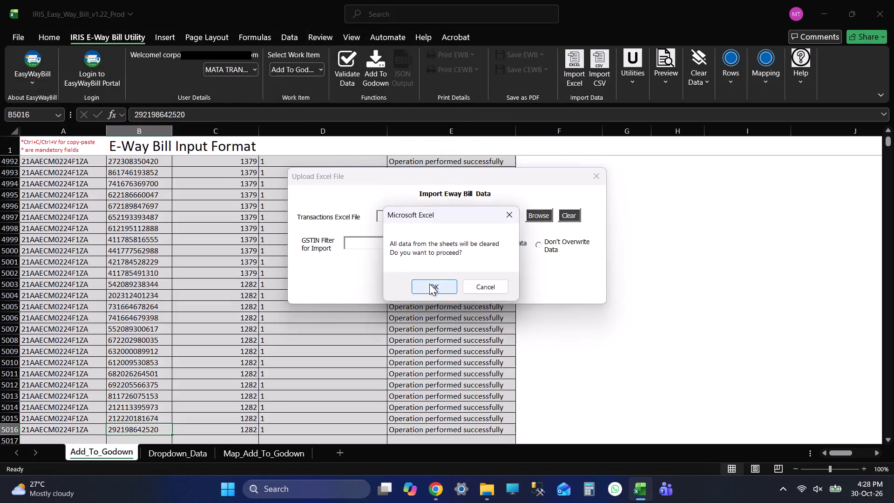
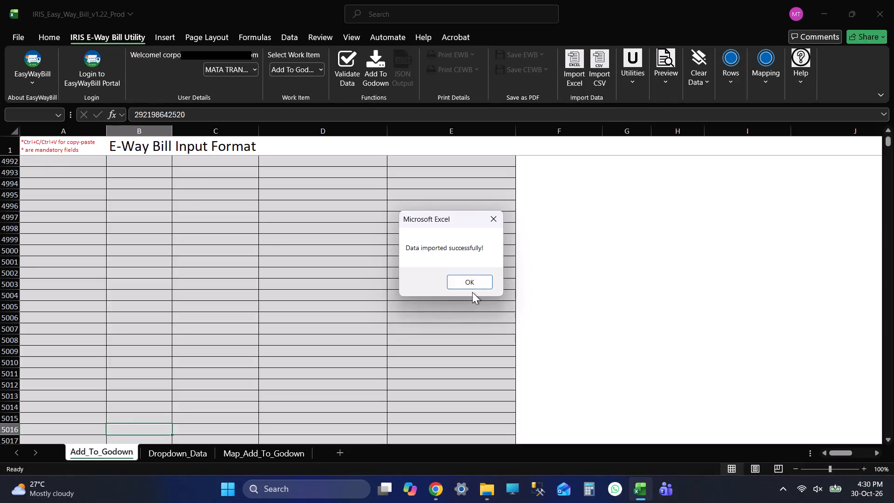
# Close the import message and check the imported rows at the top of the Add_To_Godown sheet, ending on the first E-way Bill Number cell.
pyautogui.click(475, 280)
pyautogui.click(303, 214)
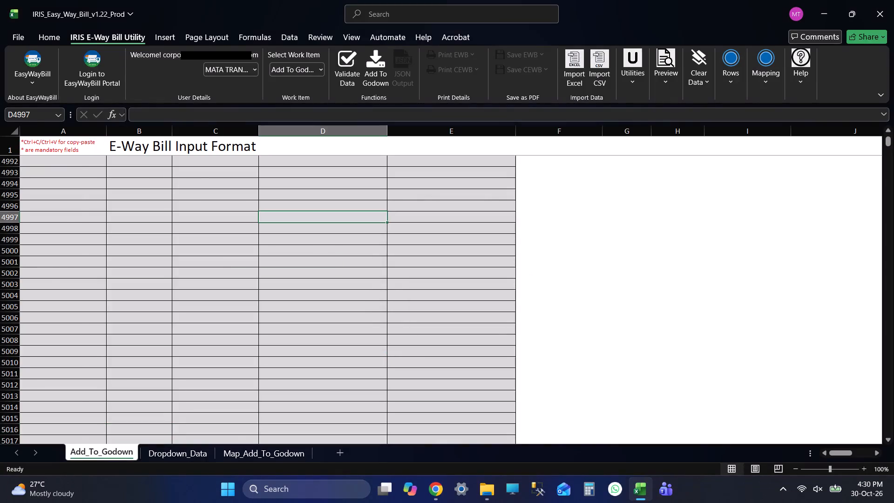
pyautogui.hotkey('ctrl', 'Up')
pyautogui.press('Up')
pyautogui.press('Up')
pyautogui.press('Up')
pyautogui.press('Up')
pyautogui.press('Up')
pyautogui.press('Up')
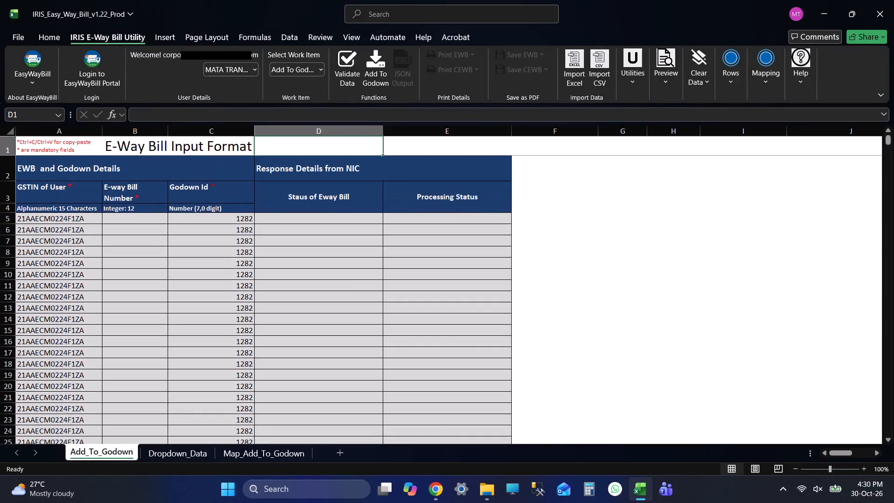
pyautogui.press('Up')
pyautogui.press('Up')
pyautogui.press('Up')
pyautogui.press('Left')
pyautogui.press('Down')
pyautogui.press('Down')
pyautogui.press('Down')
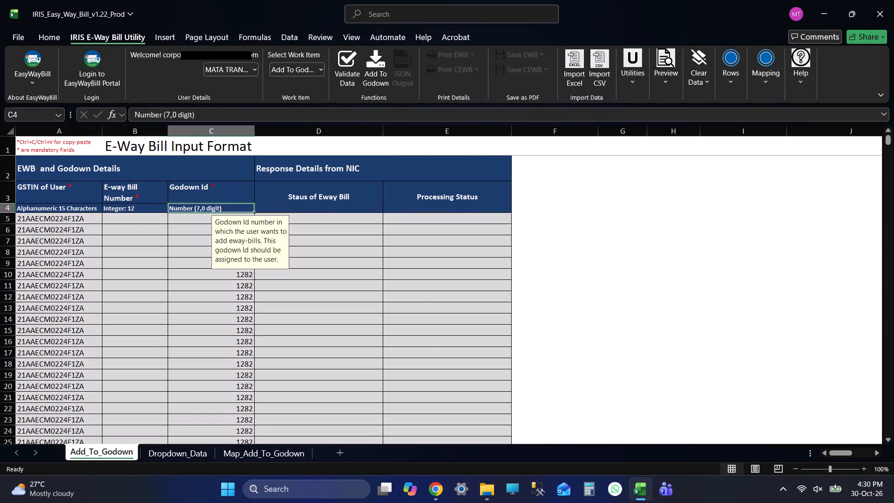
pyautogui.press('Left')
pyautogui.press('Down')
# Open the "add to godown" workbook from the E Way Bill folder.
pyautogui.hotkey('alt', 'Tab')
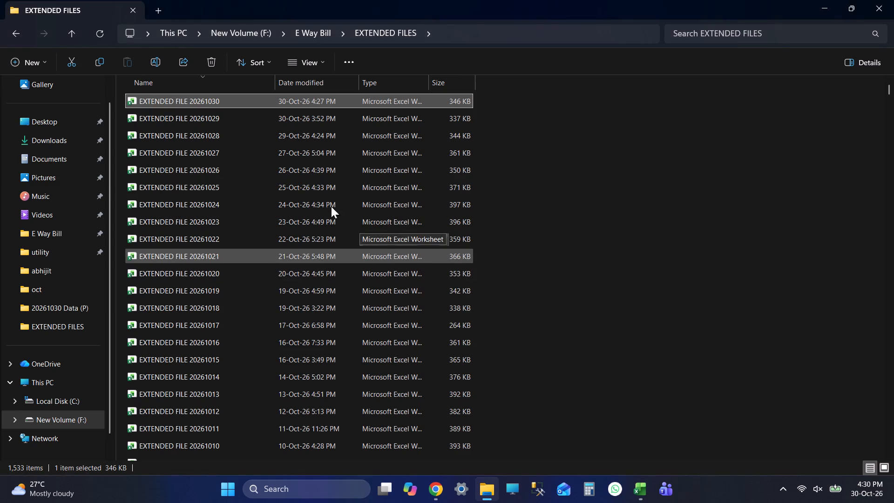
pyautogui.click(59, 231)
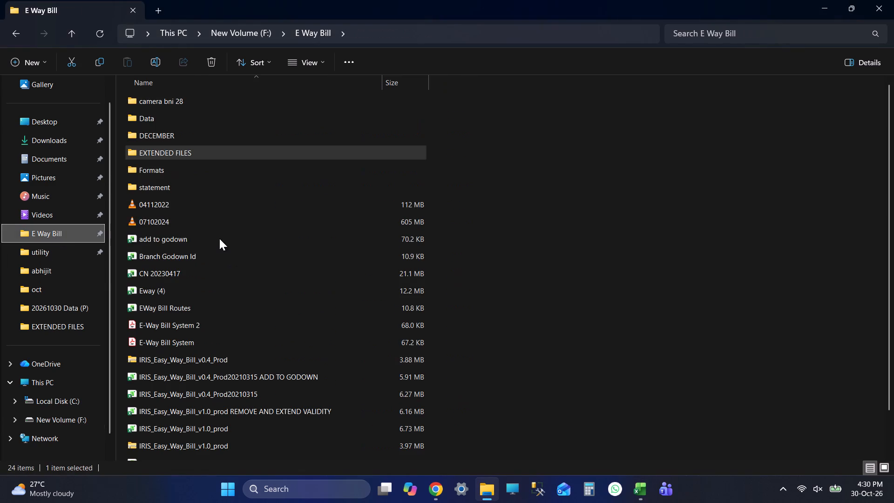
pyautogui.doubleClick(219, 238)
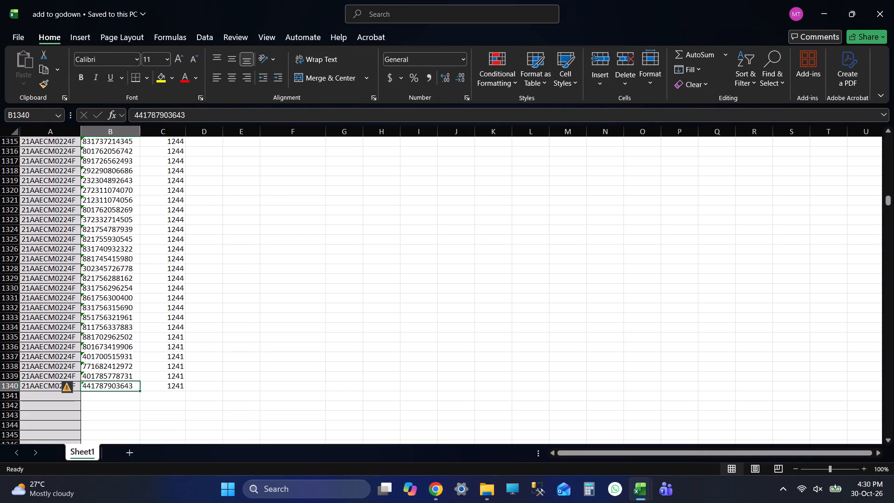
# Copy all e-way bill numbers in column B of "add to godown", from B2 to the last filled row, without the header.
pyautogui.press('Up')
pyautogui.hotkey('ctrl', 'Up')
pyautogui.press('Up')
pyautogui.press('Up')
pyautogui.press('Up')
pyautogui.press('Up')
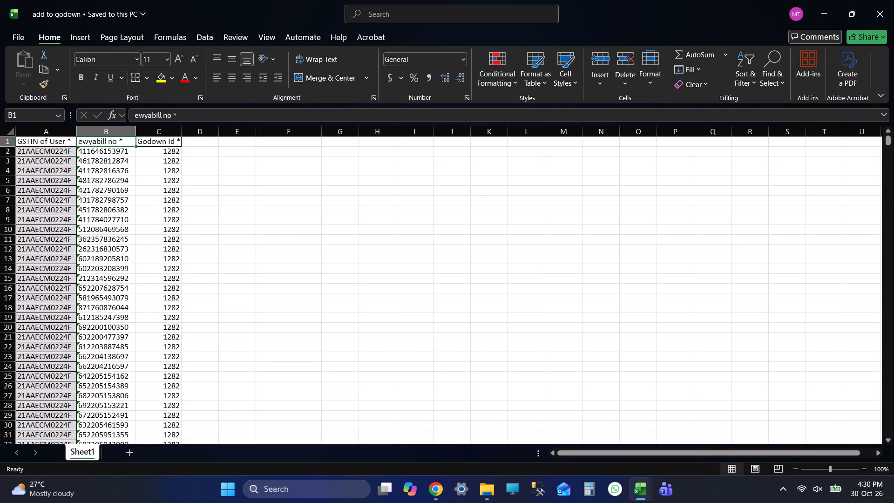
pyautogui.press('Up')
pyautogui.press('Up')
pyautogui.press('Up')
pyautogui.press('Up')
pyautogui.press('Up')
pyautogui.press('Up')
pyautogui.press('Down')
pyautogui.hotkey('ctrl', 'shift', 'Down')
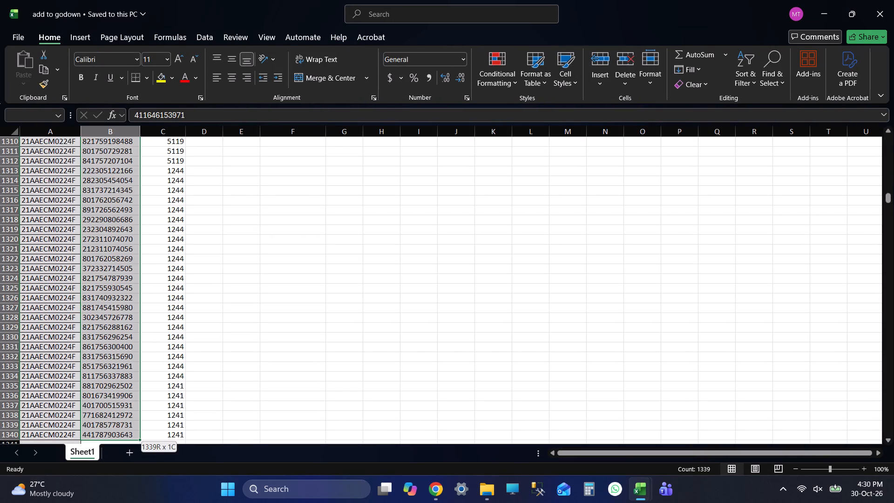
pyautogui.hotkey('ctrl', 'c')
pyautogui.hotkey('ctrl', 'c')
pyautogui.scroll(-3, 351, 351)
pyautogui.hotkey('ctrl', 'c')
pyautogui.hotkey('ctrl', 'c')
pyautogui.hotkey('ctrl', 'c')
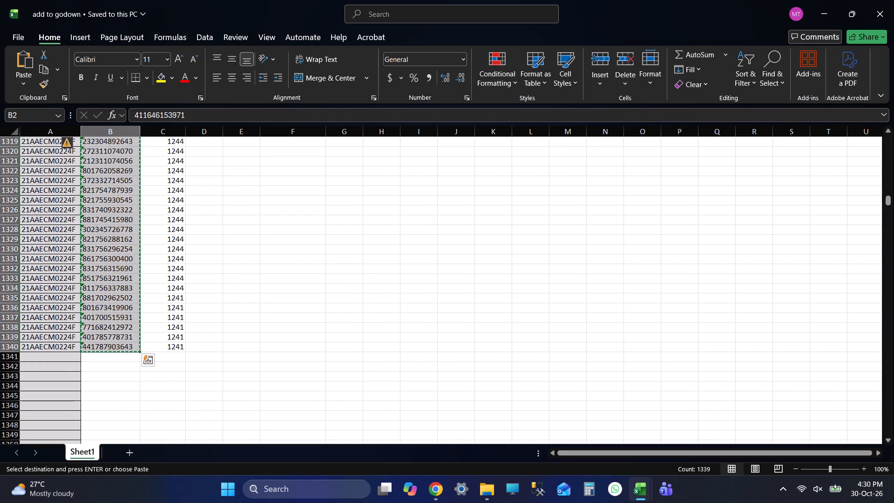
pyautogui.hotkey('ctrl', 'c')
pyautogui.hotkey('ctrl', 'c')
pyautogui.hotkey('ctrl', 'c')
# Paste the copied numbers into the E-way Bill Number column of the IRIS utility's Add_To_Godown sheet, starting at B5.
pyautogui.hotkey('alt', 'Tab')
pyautogui.press('Up')
pyautogui.press('Up')
pyautogui.press('Down')
pyautogui.press('Down')
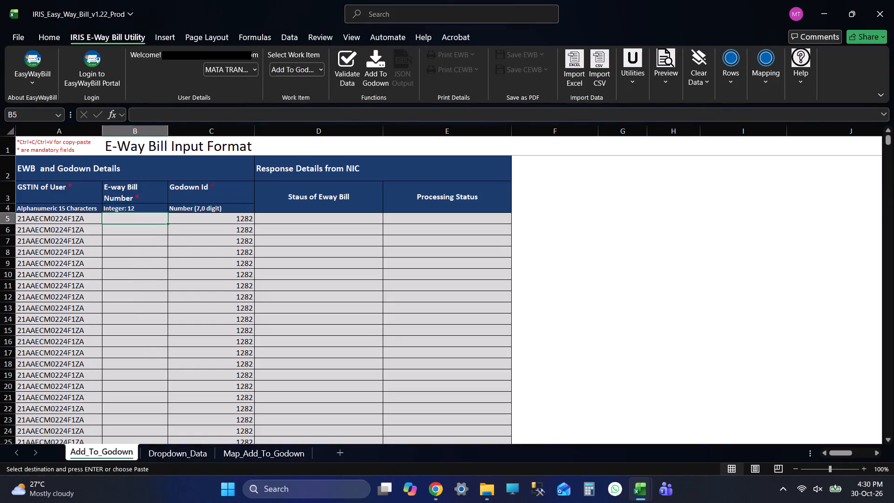
pyautogui.hotkey('ctrl', 'v')
# Check the last and first rows of the pasted e-way bill numbers against their GSTIN and Godown Id entries.
pyautogui.hotkey('ctrl', 'Down')
pyautogui.press('Down')
pyautogui.press('Down')
pyautogui.press('Down')
pyautogui.press('Down')
pyautogui.press('Down')
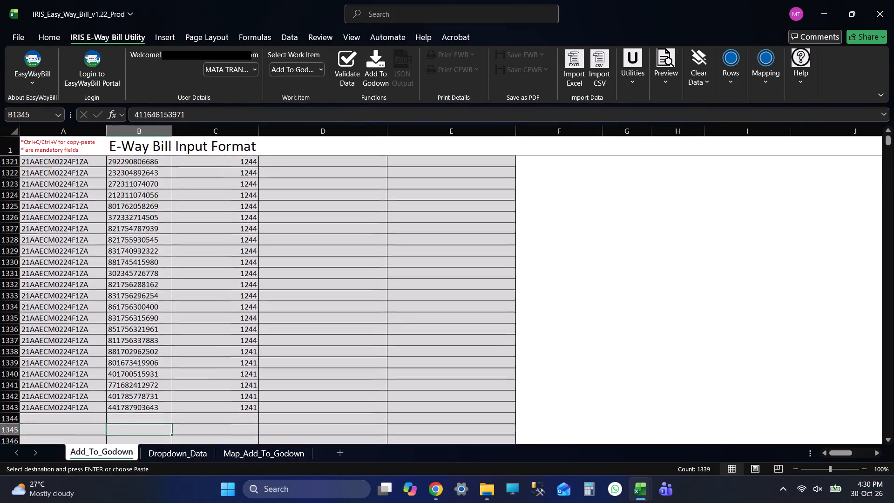
pyautogui.press('Down')
pyautogui.press('Down')
pyautogui.press('Down')
pyautogui.hotkey('ctrl', 'Up')
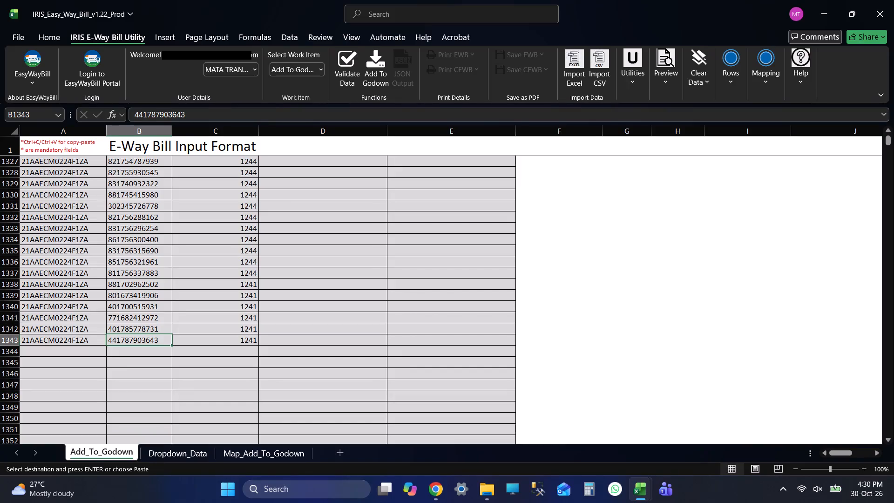
pyautogui.hotkey('ctrl', 'Up')
pyautogui.press('Up')
pyautogui.press('Up')
pyautogui.press('Up')
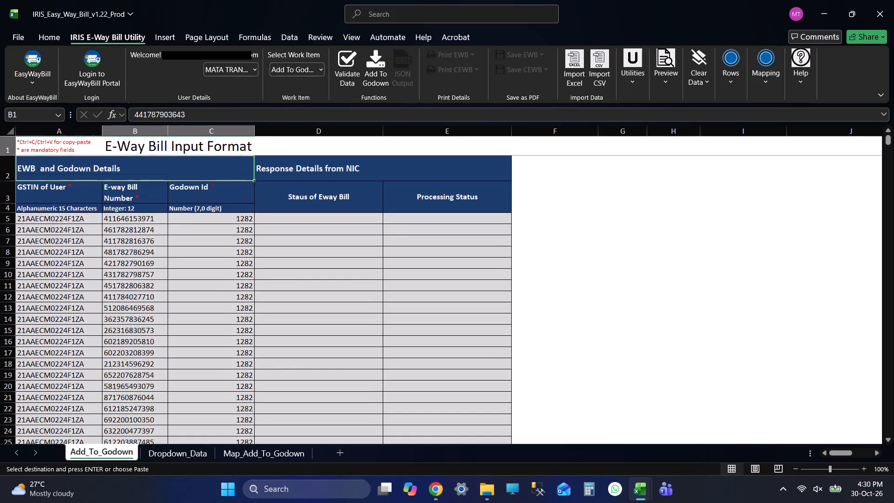
pyautogui.press('Up')
# Recheck the end of the E-way Bill Number column on Add_To_Godown and return to the top of the sheet.
pyautogui.press('Down')
pyautogui.press('Down')
pyautogui.press('Down')
pyautogui.press('Down')
pyautogui.press('Down')
pyautogui.hotkey('ctrl', 'Down')
pyautogui.press('Down')
pyautogui.press('Down')
pyautogui.press('Down')
pyautogui.press('Down')
pyautogui.press('Down')
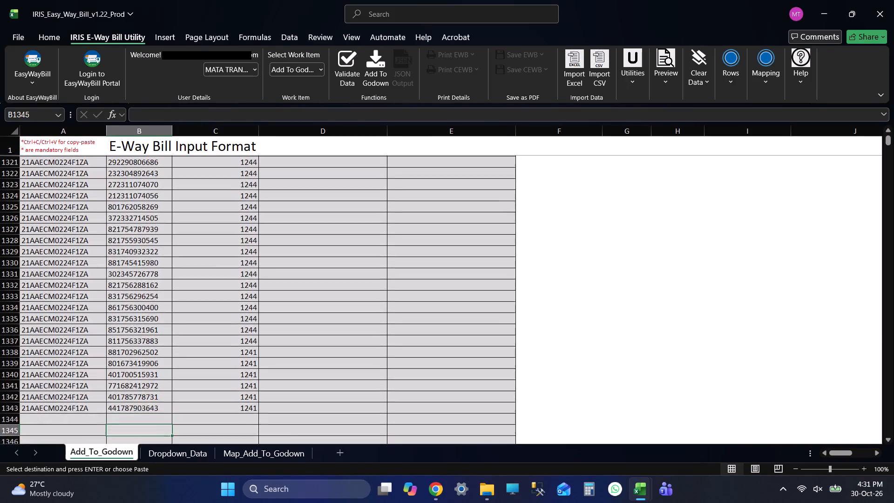
pyautogui.hotkey('ctrl', 'Up')
pyautogui.hotkey('ctrl', 'Up')
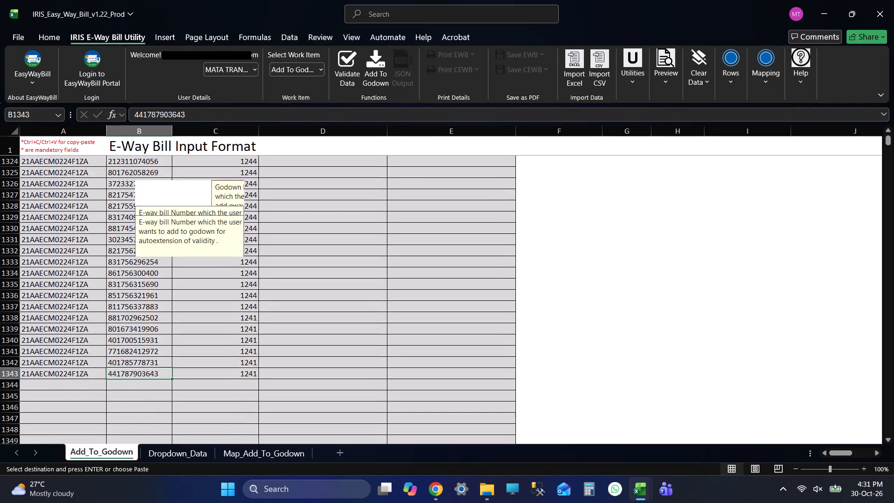
pyautogui.press('Up')
pyautogui.press('Up')
pyautogui.press('Up')
pyautogui.press('Up')
pyautogui.press('Up')
pyautogui.press('Up')
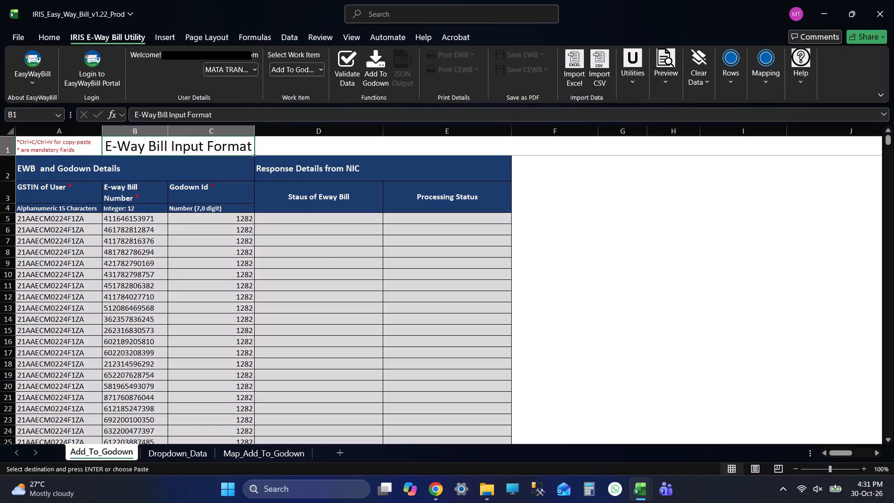
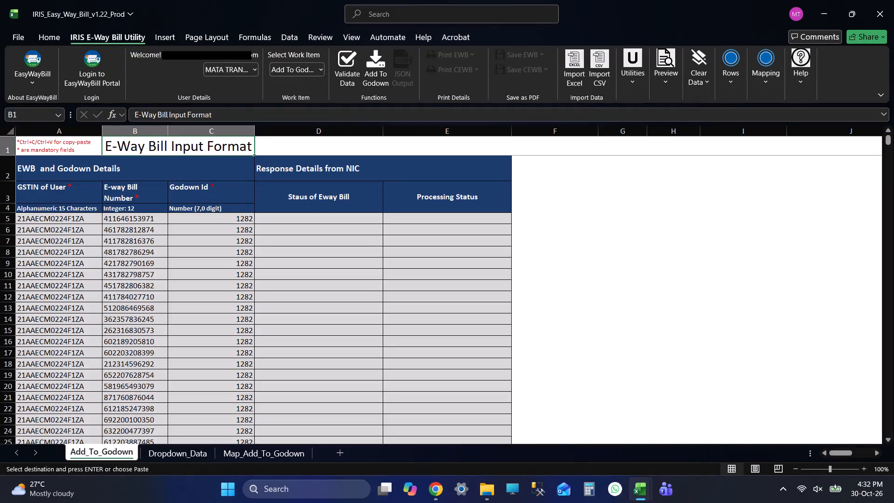
# Save the IRIS_Easy_Way_Bill_v1.22_Prod workbook with the filled Add_To_Godown sheet.
pyautogui.click(155, 165)
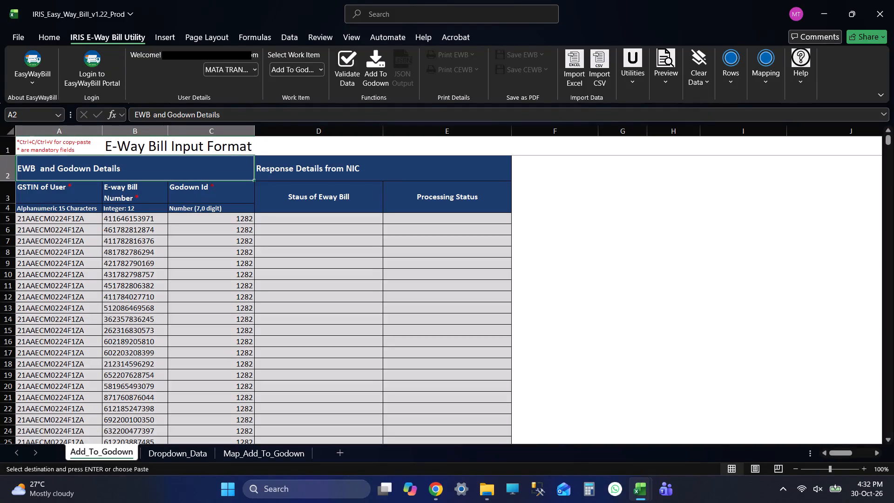
pyautogui.hotkey('ctrl', 's')
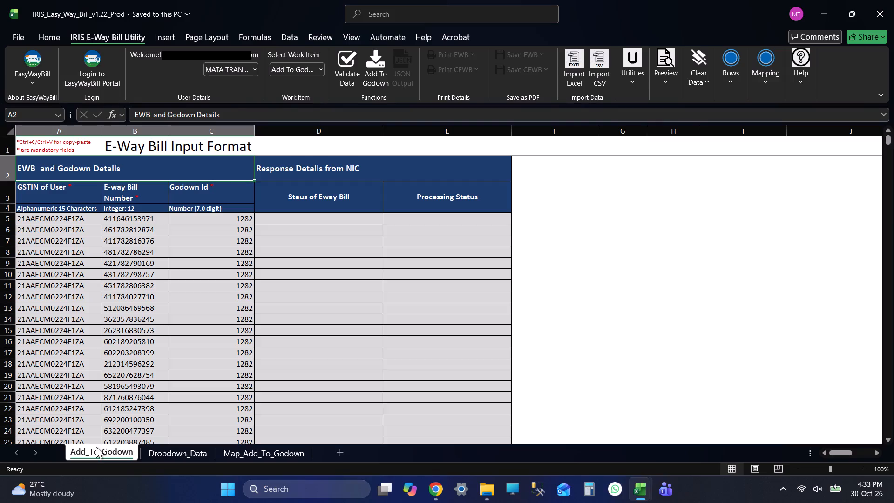
# Check the first and last filled rows of the E-way Bill Number column on Add_To_Godown before submitting the batch.
pyautogui.click(219, 217)
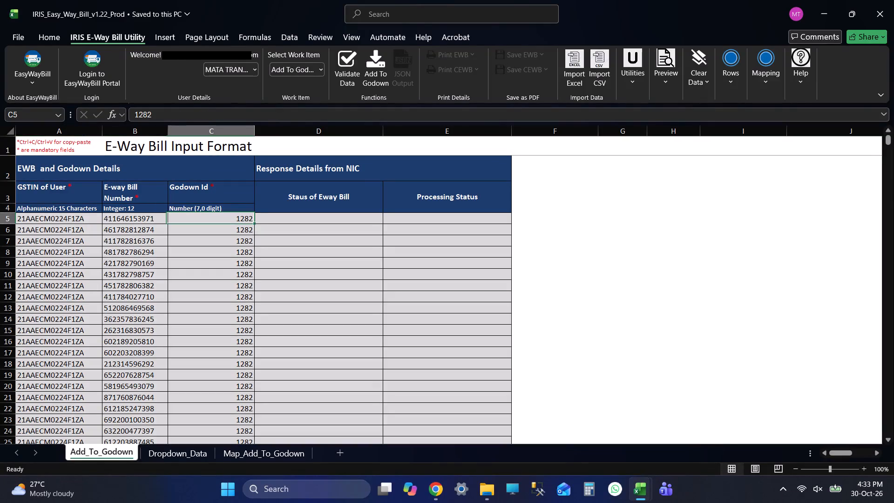
pyautogui.click(340, 221)
pyautogui.click(153, 218)
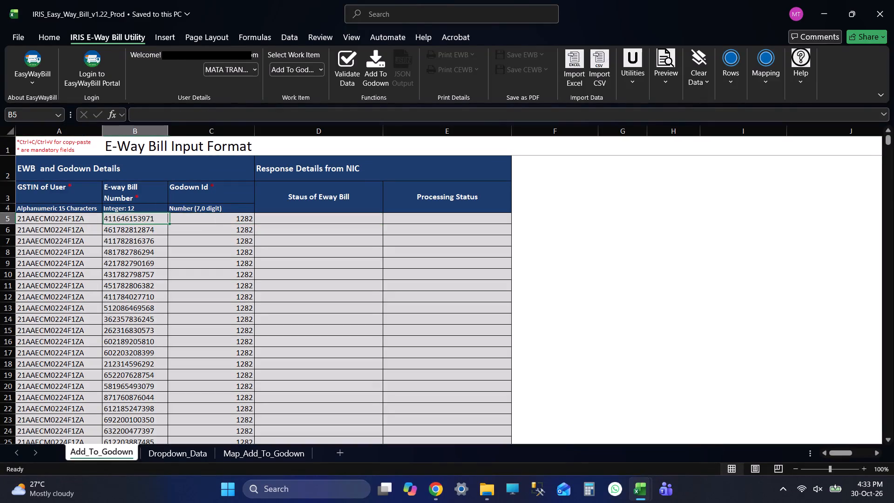
pyautogui.press('Up')
pyautogui.press('Up')
pyautogui.press('Up')
pyautogui.press('Up')
pyautogui.press('Up')
pyautogui.press('Up')
pyautogui.press('Up')
pyautogui.press('Up')
pyautogui.press('Up')
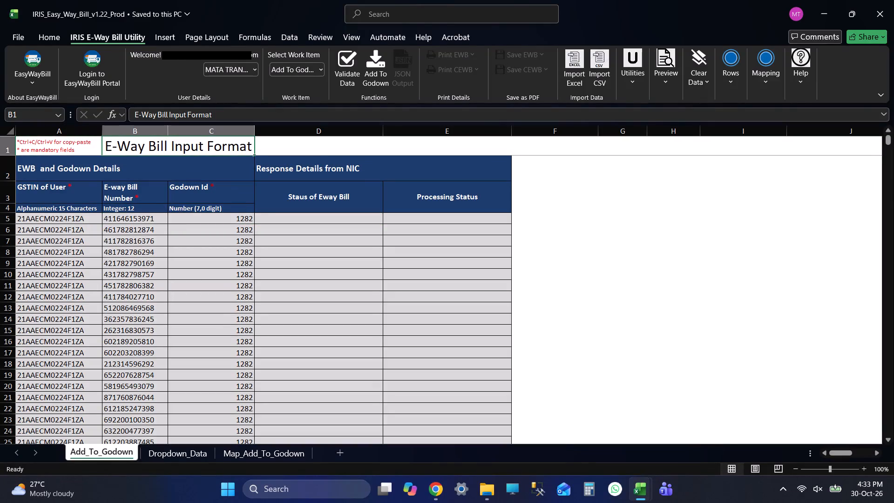
pyautogui.press('Up')
pyautogui.press('Up')
pyautogui.press('Up')
pyautogui.press('Down')
pyautogui.press('Down')
pyautogui.press('Down')
pyautogui.press('Down')
pyautogui.hotkey('ctrl', 'Down')
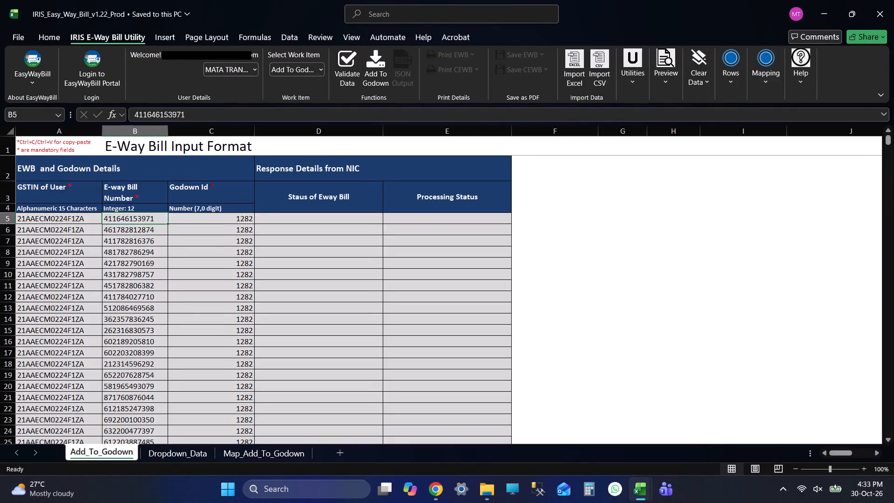
pyautogui.press('Down')
pyautogui.press('Down')
pyautogui.press('Down')
pyautogui.press('Down')
pyautogui.hotkey('ctrl', 'Up')
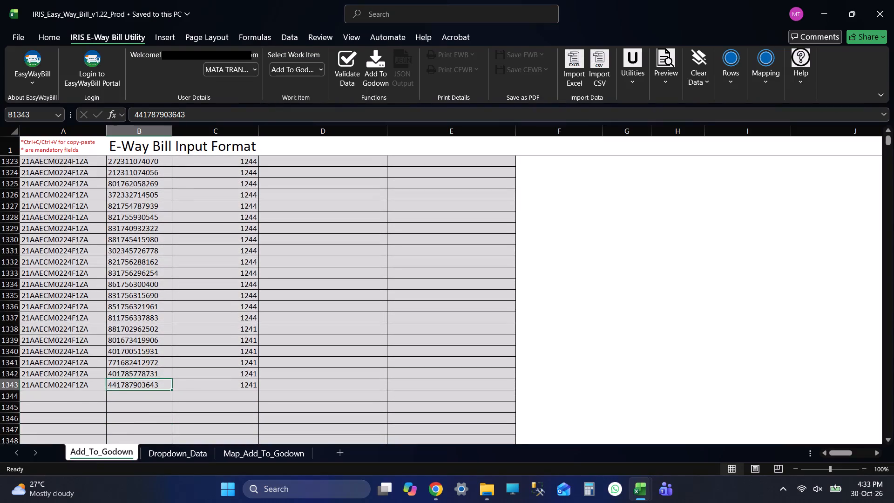
pyautogui.hotkey('ctrl', 'Up')
pyautogui.press('Up')
pyautogui.press('Up')
pyautogui.press('Up')
pyautogui.press('Up')
pyautogui.press('Up')
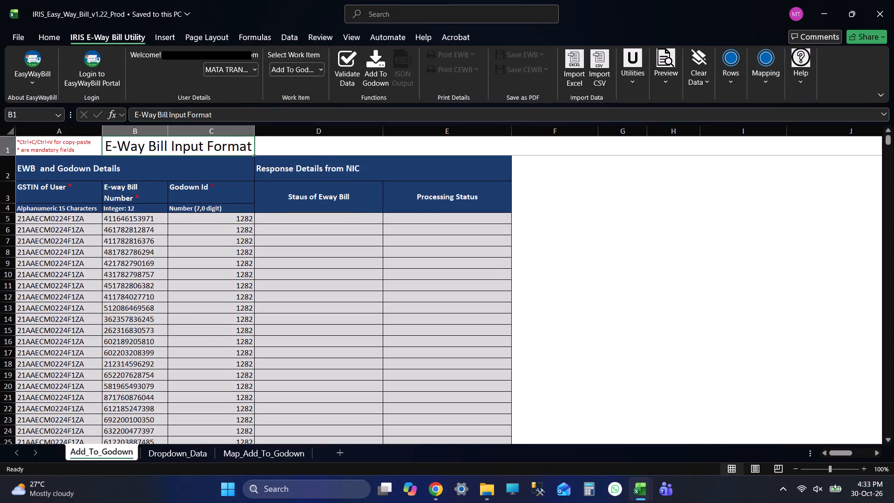
# Run Add To Godown for all e-way bills listed on the sheet and acknowledge the messages.
pyautogui.click(384, 63)
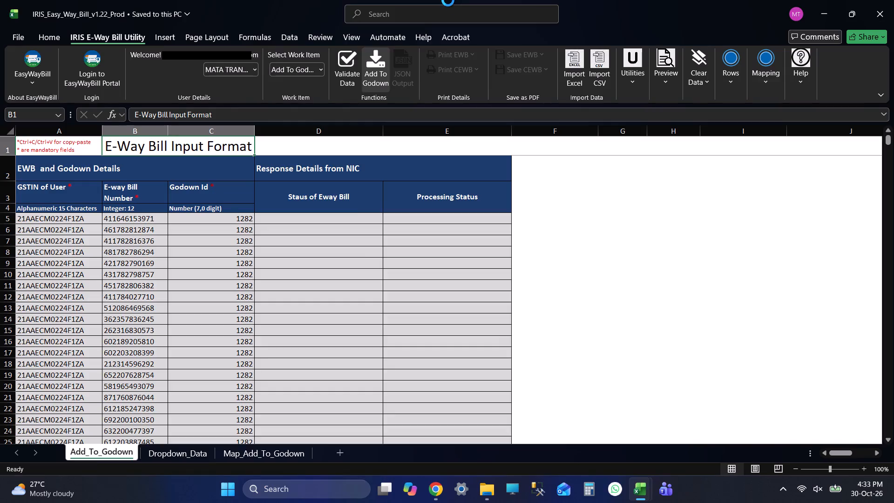
pyautogui.click(471, 284)
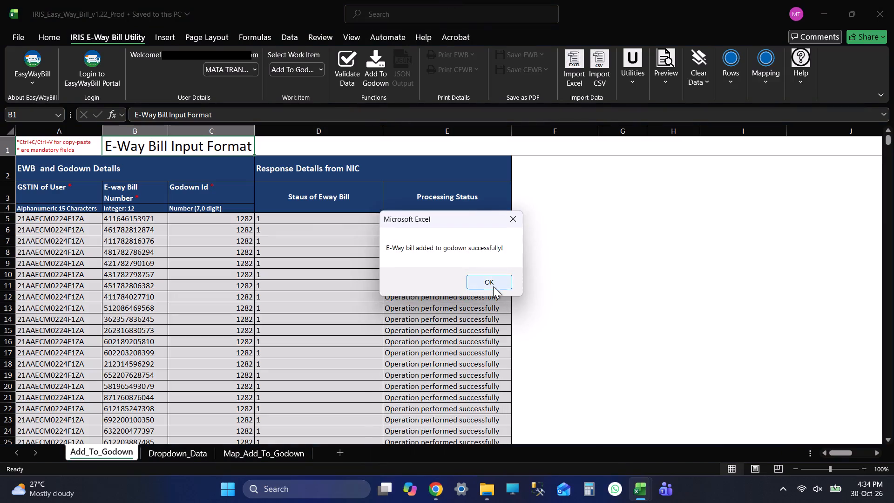
pyautogui.click(494, 286)
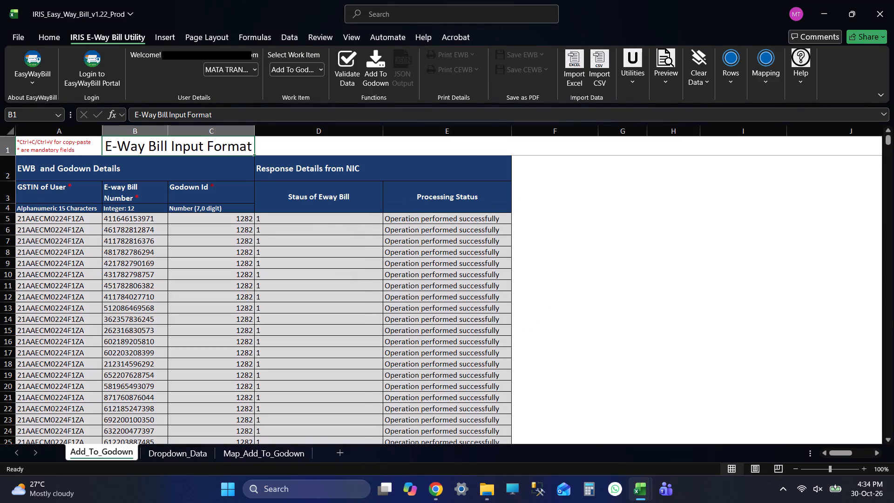
# Examine the status and processing responses from the first to the last e-way bill row on Add_To_Godown.
pyautogui.click(148, 243)
pyautogui.hotkey('ctrl', 'Down')
pyautogui.press('Down')
pyautogui.press('Down')
pyautogui.press('Down')
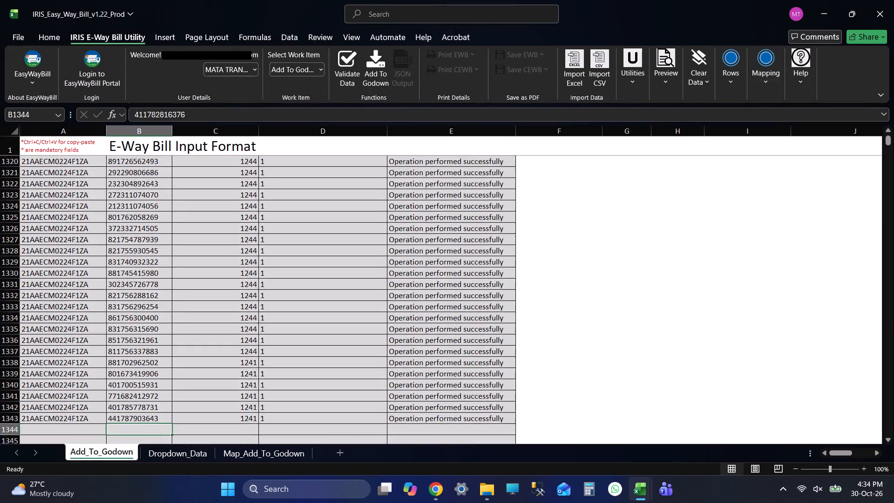
pyautogui.press('Down')
pyautogui.press('Down')
pyautogui.press('Down')
pyautogui.press('Down')
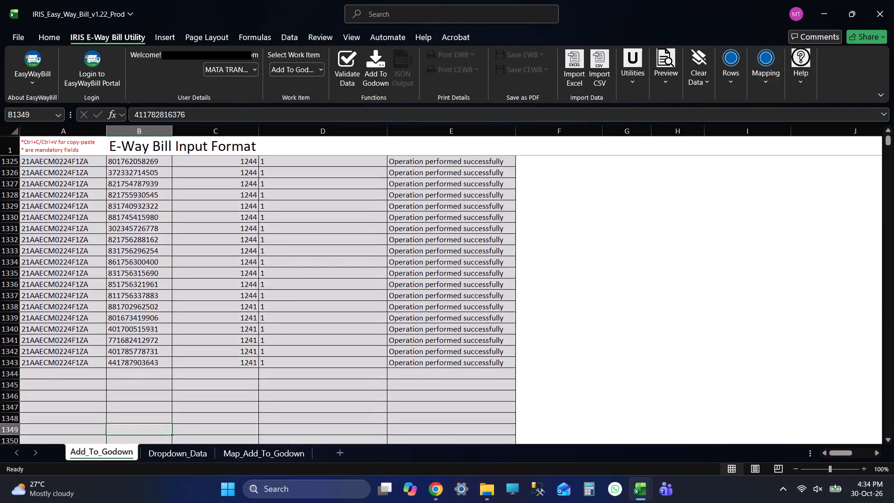
pyautogui.hotkey('ctrl', 'Up')
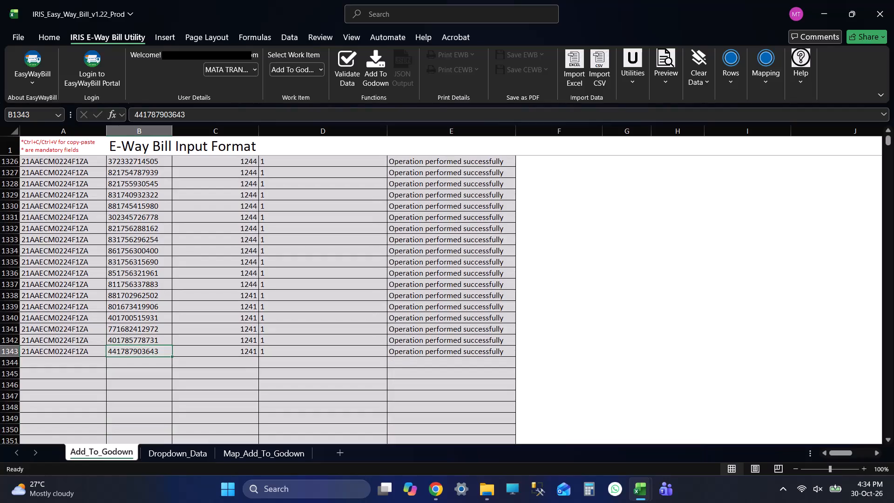
pyautogui.hotkey('ctrl', 'Up')
pyautogui.press('Up')
pyautogui.press('Up')
pyautogui.press('Up')
pyautogui.press('Up')
pyautogui.press('Down')
pyautogui.press('Down')
pyautogui.press('Down')
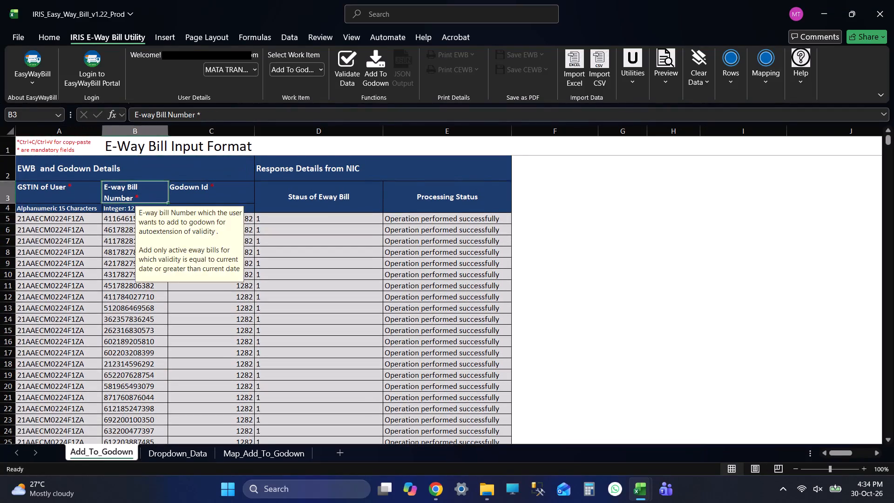
pyautogui.press('Down')
pyautogui.press('Down')
pyautogui.hotkey('ctrl', 'Down')
pyautogui.press('Down')
pyautogui.press('Down')
pyautogui.press('Down')
pyautogui.press('Down')
pyautogui.hotkey('ctrl', 'Up')
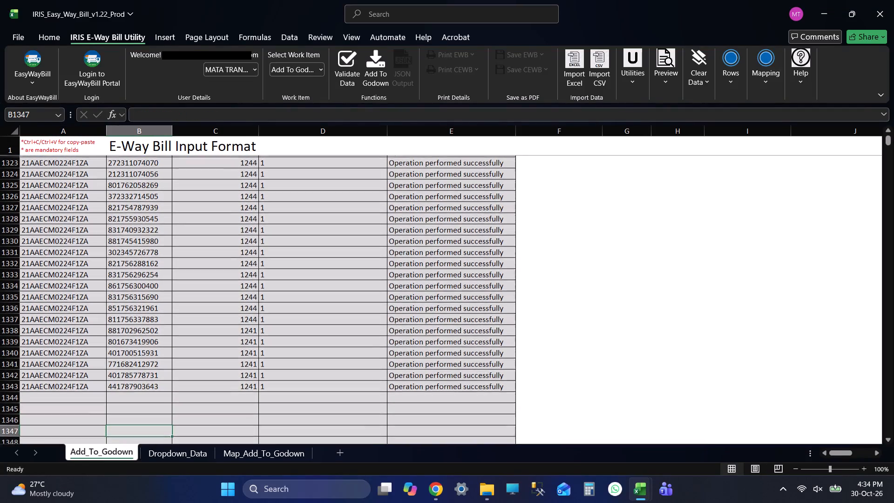
pyautogui.hotkey('ctrl', 'Up')
pyautogui.press('Up')
pyautogui.press('Up')
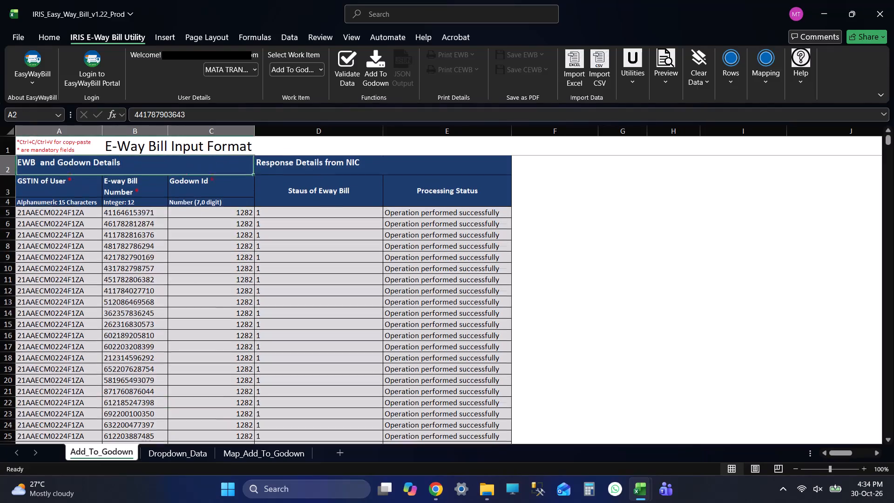
pyautogui.press('Up')
pyautogui.press('Up')
pyautogui.press('Up')
pyautogui.press('Up')
pyautogui.press('Up')
pyautogui.press('Up')
pyautogui.press('Up')
pyautogui.press('Up')
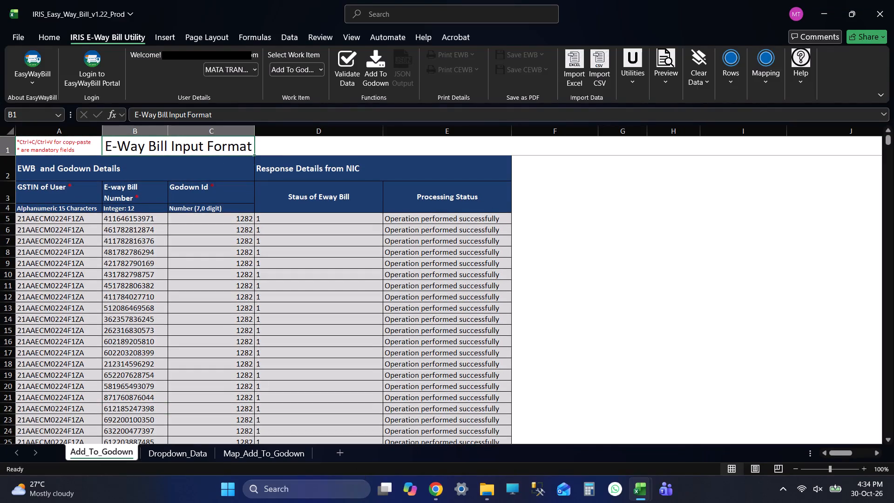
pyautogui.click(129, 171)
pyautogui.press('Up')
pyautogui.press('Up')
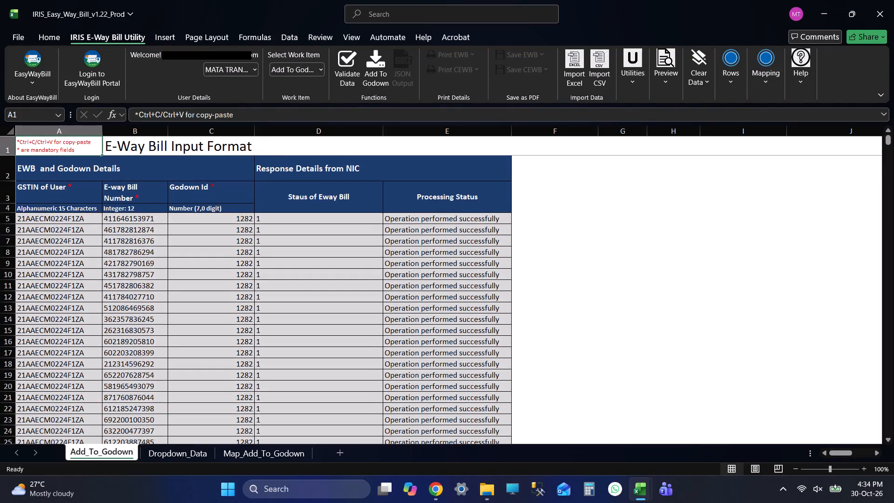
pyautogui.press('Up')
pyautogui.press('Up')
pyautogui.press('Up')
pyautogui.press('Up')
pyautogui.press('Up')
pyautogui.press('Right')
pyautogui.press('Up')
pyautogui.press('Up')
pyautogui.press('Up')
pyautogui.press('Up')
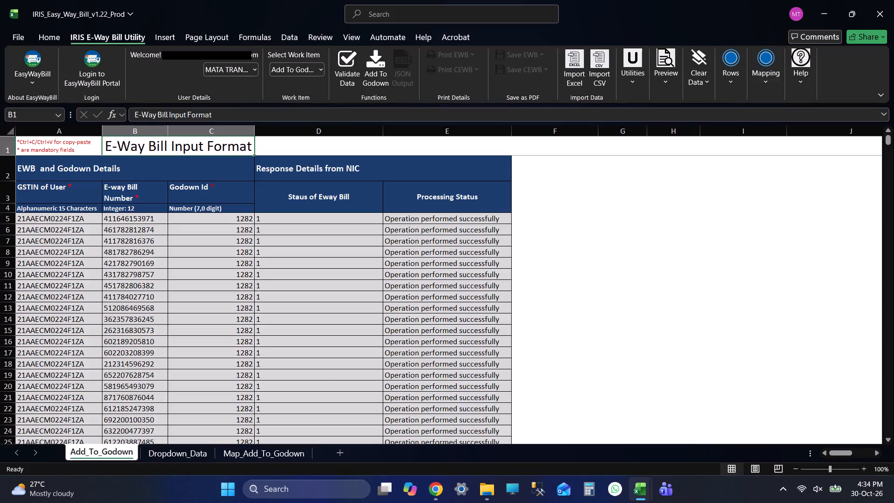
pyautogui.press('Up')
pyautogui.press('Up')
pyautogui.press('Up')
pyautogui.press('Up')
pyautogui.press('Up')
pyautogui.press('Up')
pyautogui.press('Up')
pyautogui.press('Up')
# Recheck the responses in the last filled rows of Add_To_Godown and return to the top of the sheet.
pyautogui.press('Down')
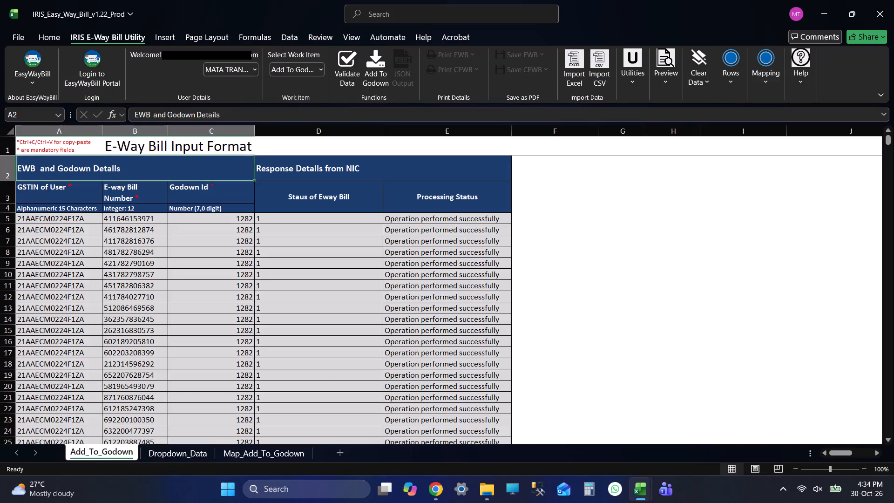
pyautogui.press('Down')
pyautogui.press('Down')
pyautogui.press('Down')
pyautogui.hotkey('ctrl', 'Down')
pyautogui.press('Down')
pyautogui.press('Down')
pyautogui.press('Down')
pyautogui.press('Down')
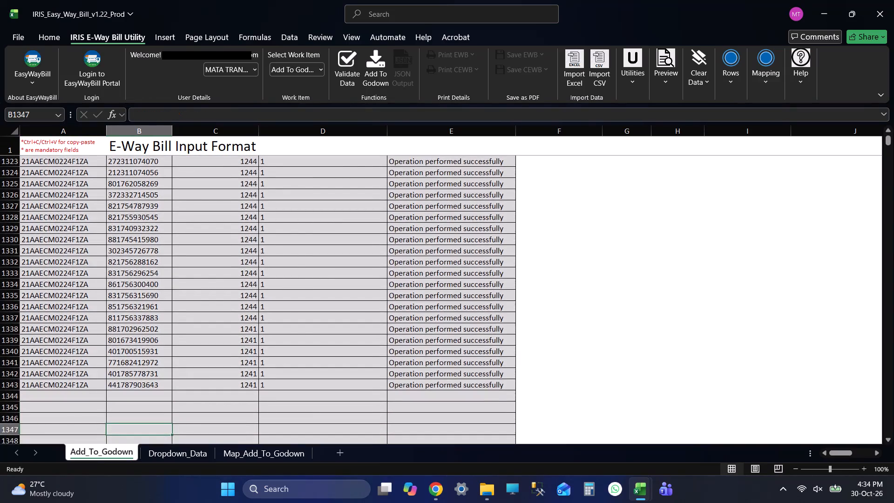
pyautogui.hotkey('ctrl', 'Up')
pyautogui.hotkey('ctrl', 'Up')
pyautogui.press('Up')
pyautogui.press('Up')
pyautogui.press('Up')
pyautogui.press('Up')
pyautogui.press('Up')
pyautogui.press('Up')
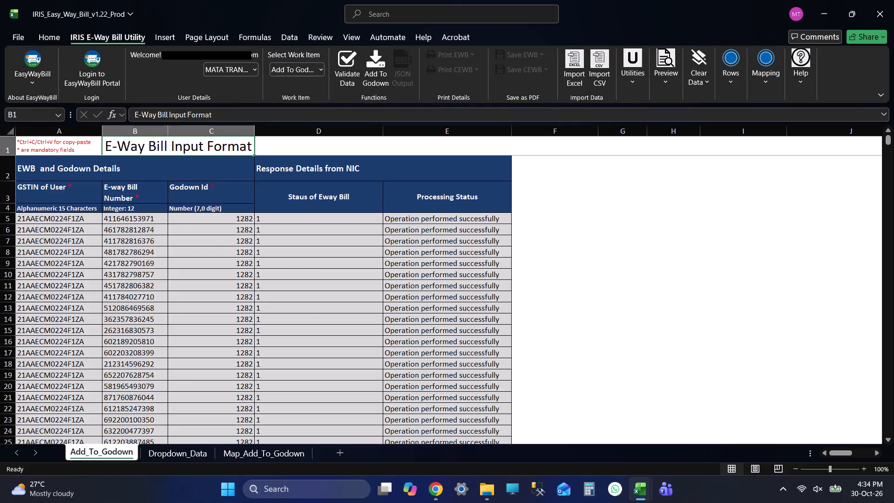
# Copy the entire Add_To_Godown sheet with its responses and paste it into a new blank workbook starting at A1.
pyautogui.click(11, 130)
pyautogui.hotkey('ctrl', 'c')
pyautogui.hotkey('ctrl', 'c')
pyautogui.hotkey('ctrl', 'c')
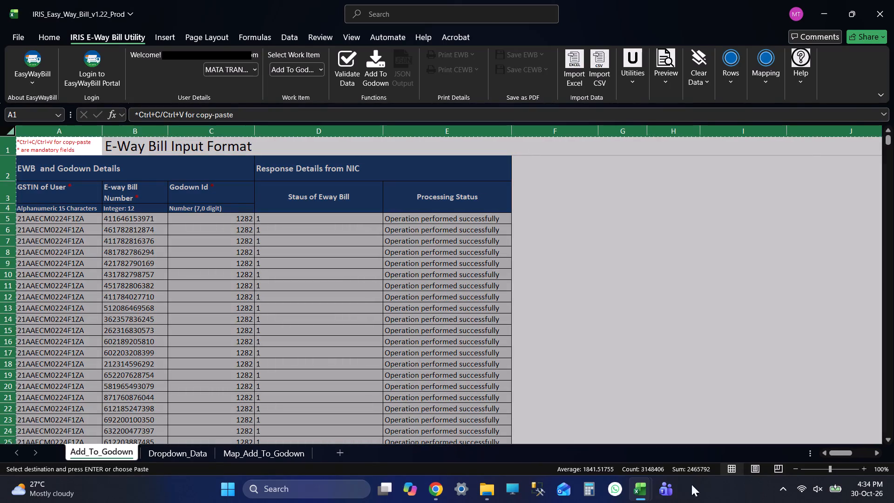
pyautogui.rightClick(641, 483)
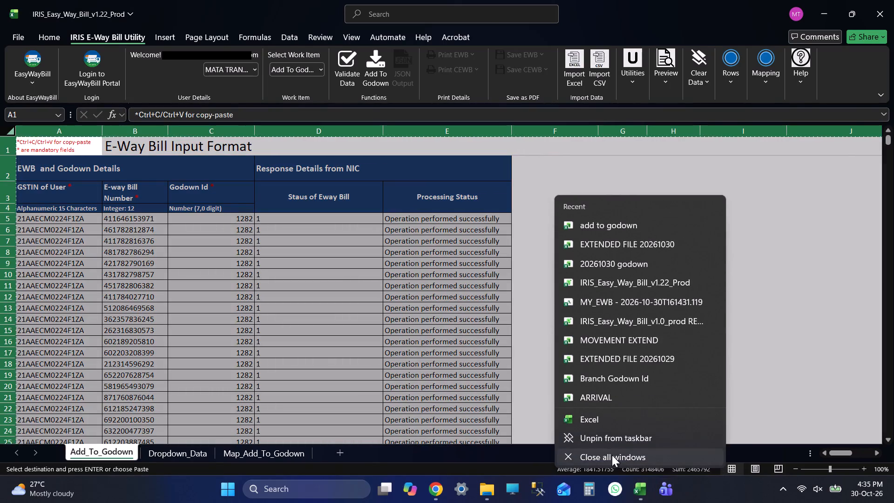
pyautogui.click(620, 424)
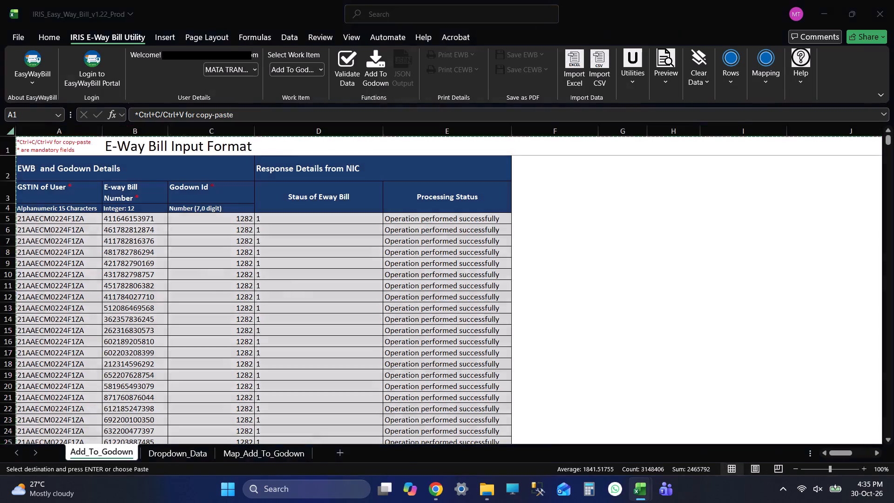
pyautogui.hotkey('ctrl', 'v')
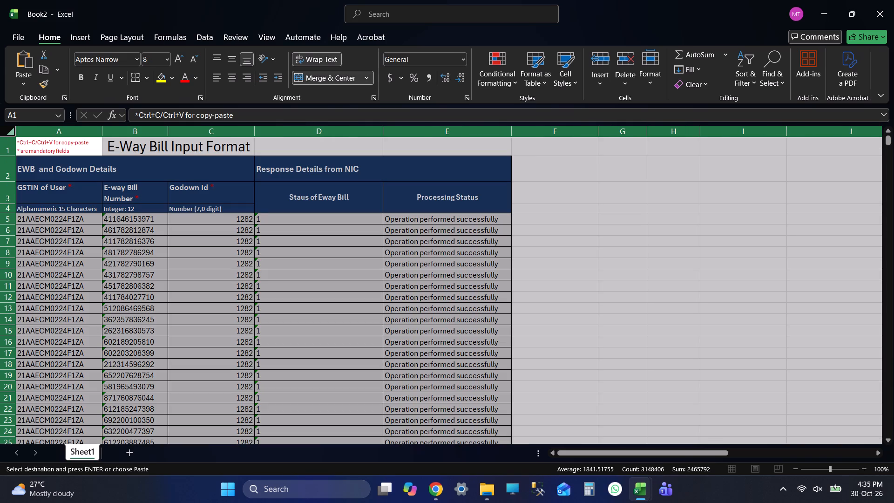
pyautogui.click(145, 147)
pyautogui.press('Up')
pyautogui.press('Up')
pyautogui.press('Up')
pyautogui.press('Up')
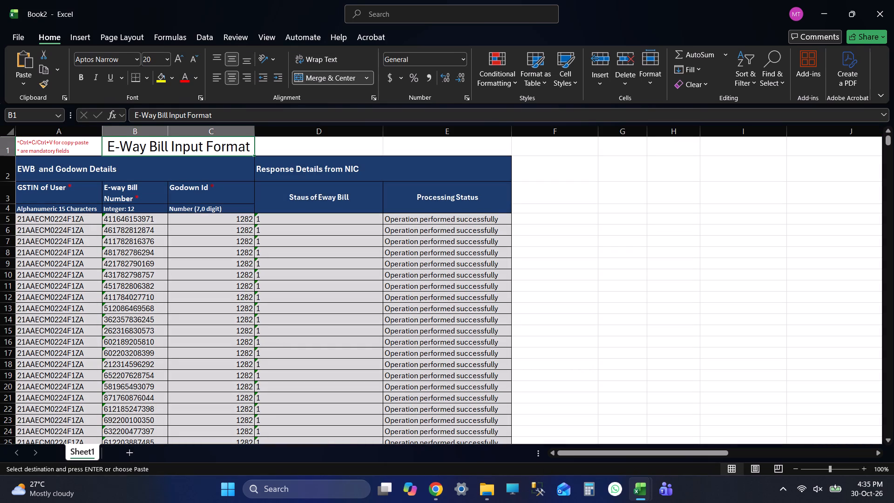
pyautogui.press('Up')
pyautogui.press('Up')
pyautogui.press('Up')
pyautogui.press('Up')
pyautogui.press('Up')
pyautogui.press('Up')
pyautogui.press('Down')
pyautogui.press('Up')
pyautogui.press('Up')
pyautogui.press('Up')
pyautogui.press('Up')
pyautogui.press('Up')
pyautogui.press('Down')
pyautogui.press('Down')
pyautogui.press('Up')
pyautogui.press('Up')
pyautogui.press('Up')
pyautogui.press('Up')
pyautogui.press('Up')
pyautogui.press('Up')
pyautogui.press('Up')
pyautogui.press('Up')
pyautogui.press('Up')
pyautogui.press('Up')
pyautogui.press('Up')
# Check the end of the pasted e-way bill data and responses on Sheet1 of the new workbook.
pyautogui.press('Down')
pyautogui.press('Down')
pyautogui.press('Down')
pyautogui.press('Down')
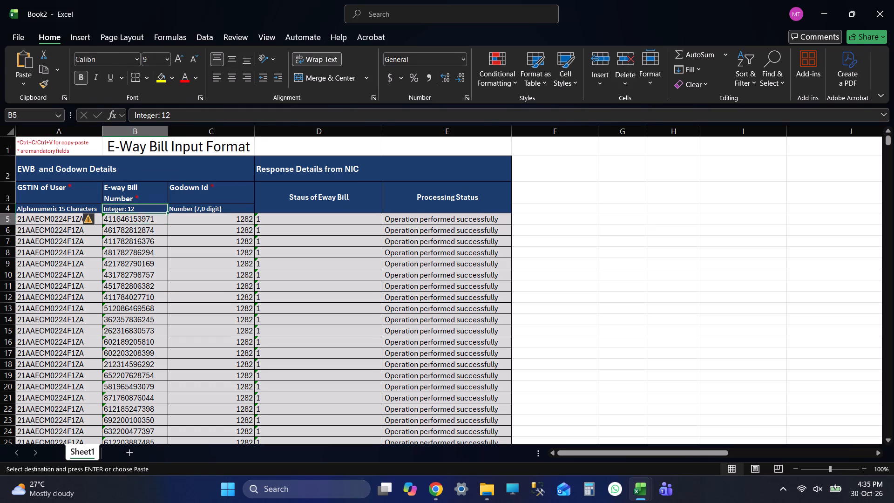
pyautogui.hotkey('ctrl', 'Down')
pyautogui.press('Down')
pyautogui.press('Down')
pyautogui.press('Down')
pyautogui.press('Down')
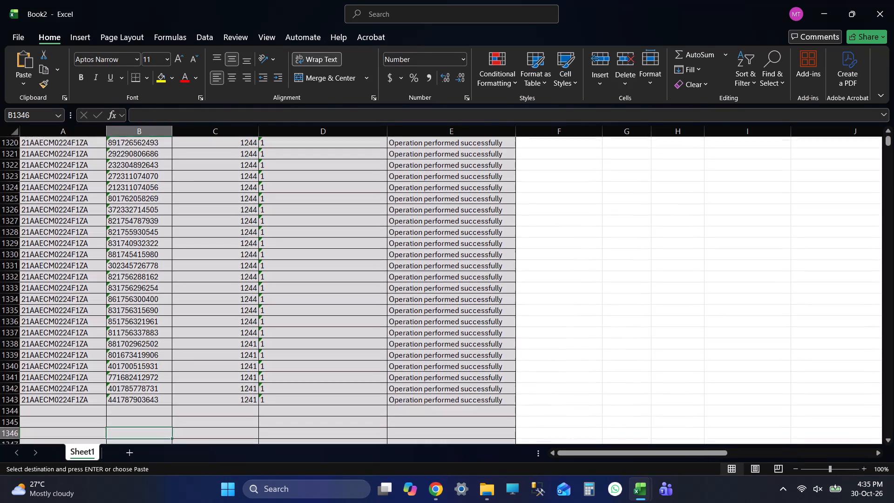
# Return to the top of Sheet1 and check the header and first rows of the pasted e-way bill data.
pyautogui.hotkey('ctrl', 'Up')
pyautogui.hotkey('ctrl', 'Up')
pyautogui.press('Up')
pyautogui.press('Up')
pyautogui.press('Up')
pyautogui.press('Up')
pyautogui.press('Up')
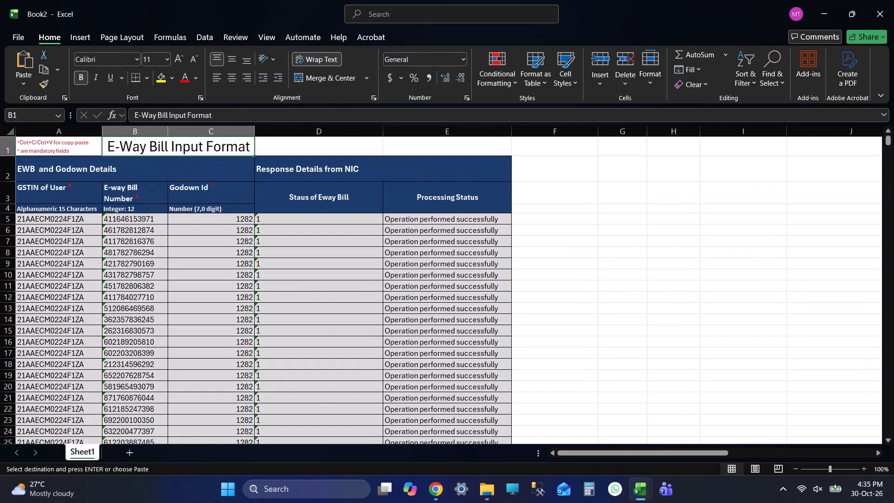
pyautogui.press('Up')
# Save the new workbook as an Excel Workbook named 20261030 godown 1 in the abhijit folder on drive F.
pyautogui.click(10, 41)
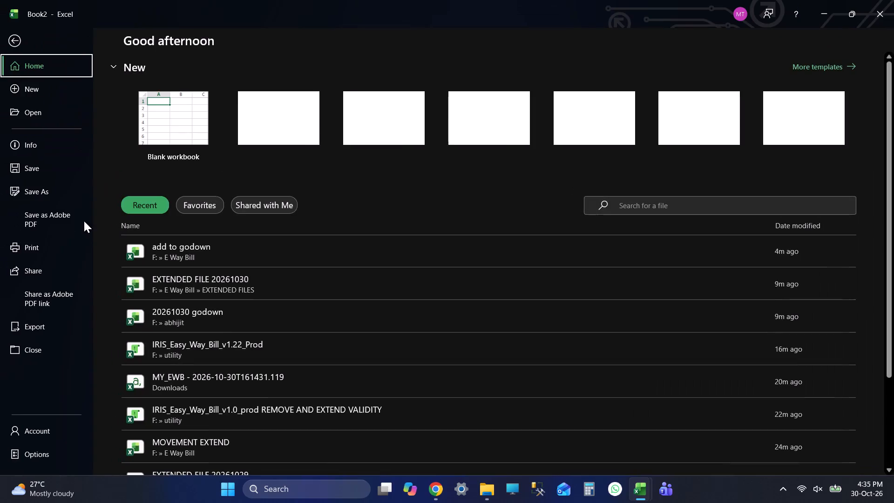
pyautogui.click(59, 204)
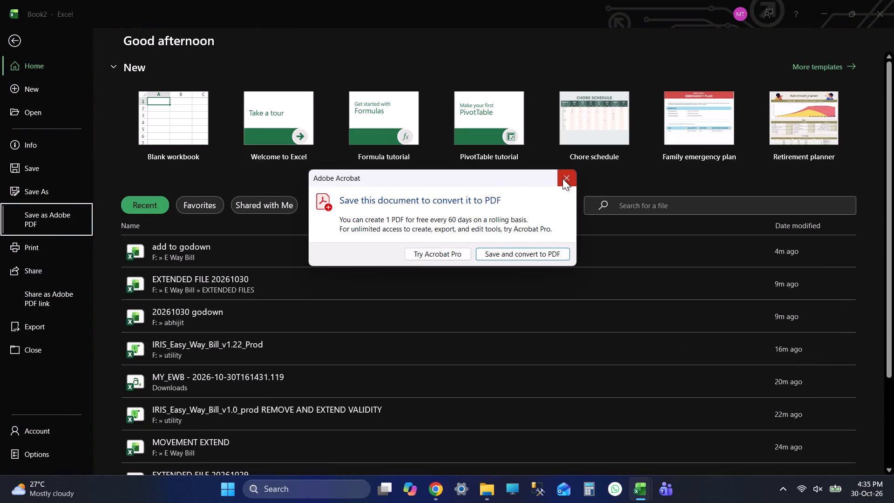
pyautogui.click(563, 177)
pyautogui.click(40, 194)
pyautogui.doubleClick(183, 226)
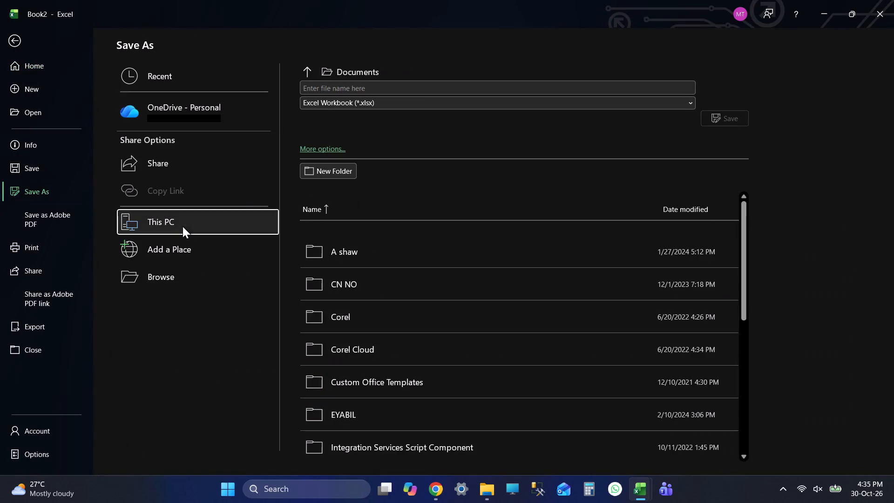
pyautogui.moveTo(87, 88); pyautogui.dragTo(108, 158)
pyautogui.click(69, 106)
pyautogui.doubleClick(169, 127)
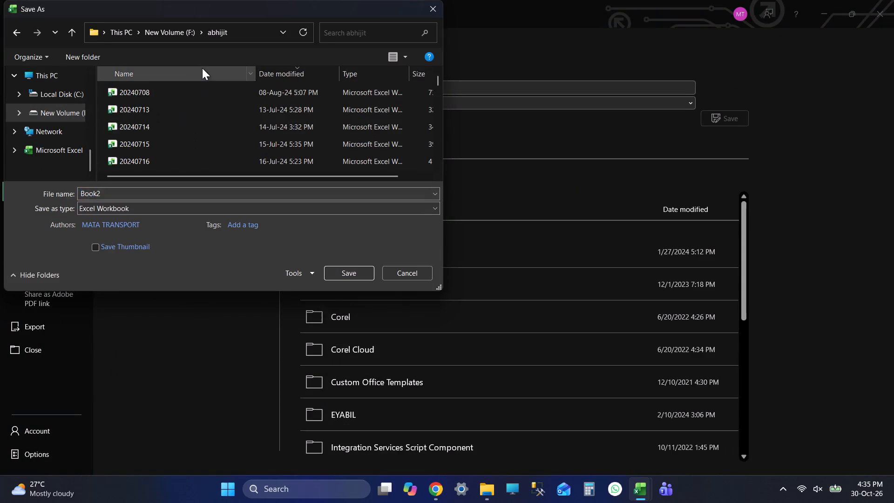
pyautogui.click(190, 86)
pyautogui.tripleClick(146, 193)
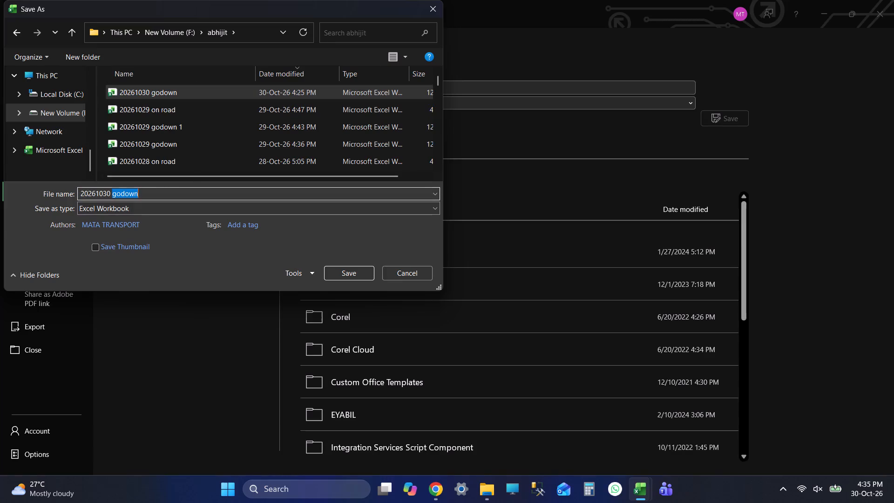
pyautogui.press('space')
pyautogui.write('1')
pyautogui.click(342, 273)
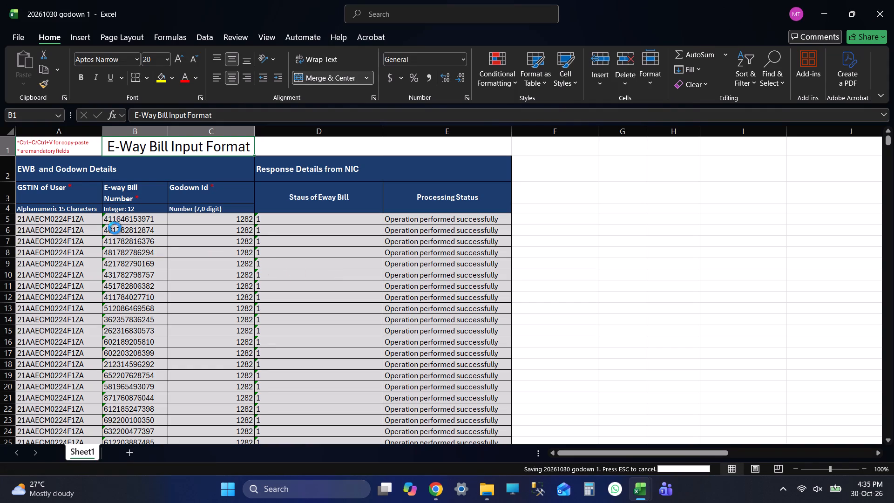
# Examine the saved e-way bill responses from the header to the last filled row and return to the top.
pyautogui.click(64, 150)
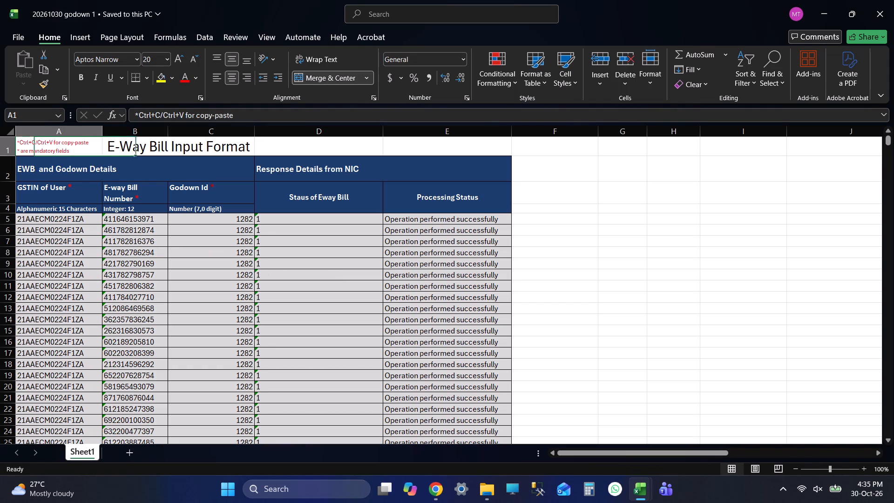
pyautogui.click(160, 142)
pyautogui.press('Up')
pyautogui.press('Up')
pyautogui.press('Up')
pyautogui.press('Down')
pyautogui.press('Down')
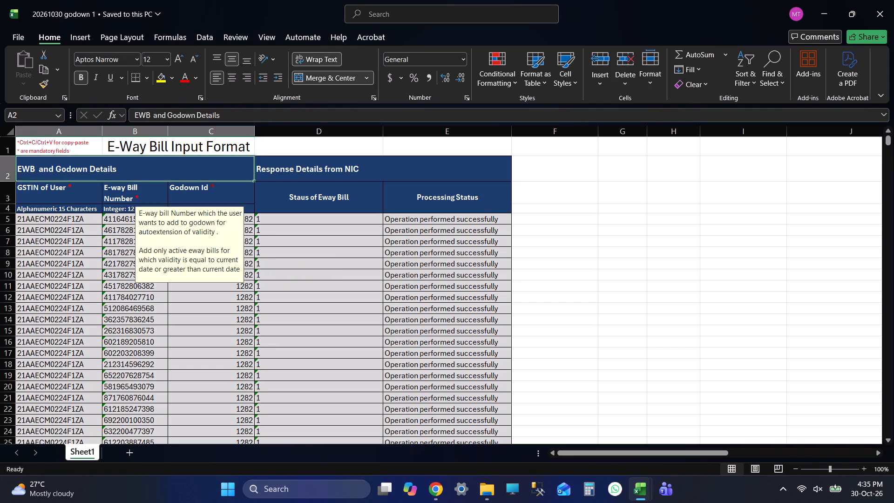
pyautogui.press('Down')
pyautogui.press('Down')
pyautogui.press('Down')
pyautogui.hotkey('ctrl', 'Down')
pyautogui.press('Down')
pyautogui.press('Down')
pyautogui.press('Down')
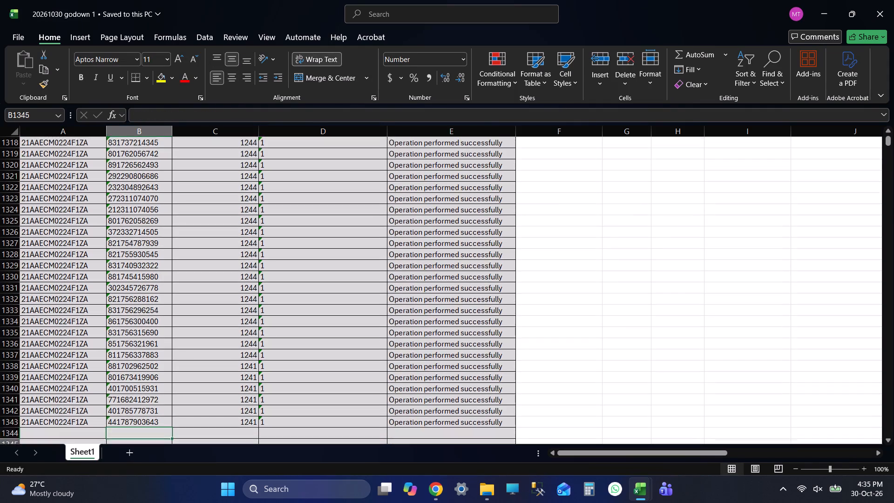
pyautogui.press('Down')
pyautogui.hotkey('ctrl', 'Up')
pyautogui.hotkey('ctrl', 'Up')
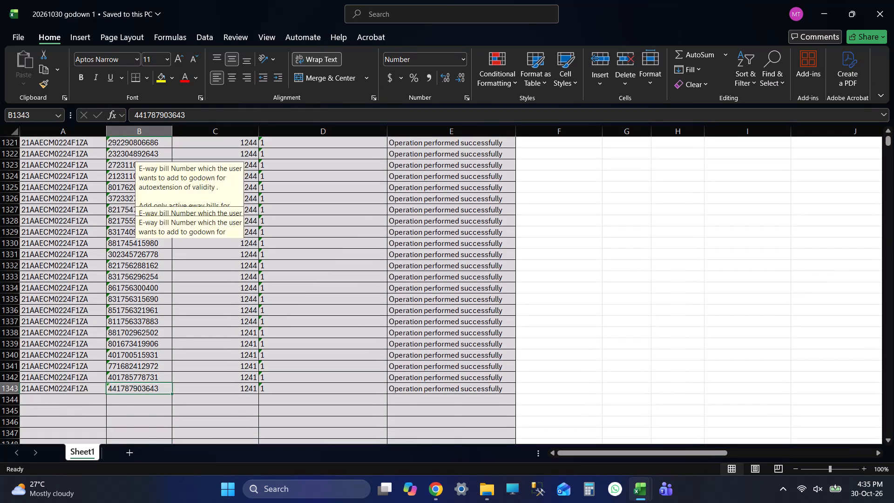
pyautogui.press('Up')
pyautogui.press('Up')
pyautogui.press('Up')
pyautogui.press('Up')
pyautogui.press('Up')
pyautogui.press('Up')
# Save the 20261030 godown 1 workbook again and close it.
pyautogui.hotkey('ctrl', 's')
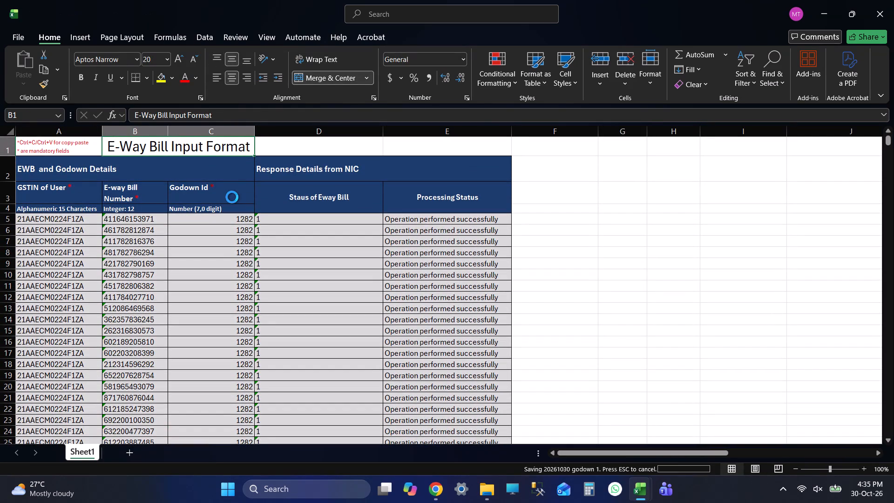
pyautogui.click(893, 0)
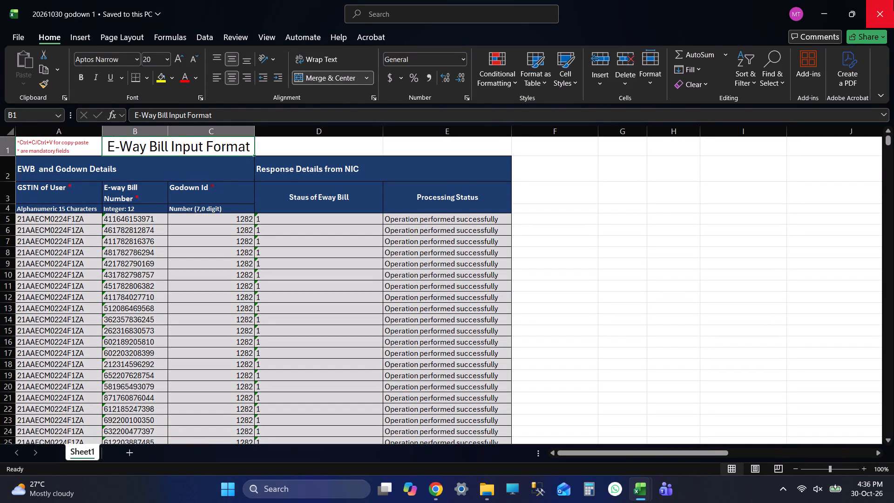
# Select cell A1 on Add_To_Godown in the IRIS_Easy_Way_Bill_v1.22_Prod workbook and save that workbook.
pyautogui.click(78, 144)
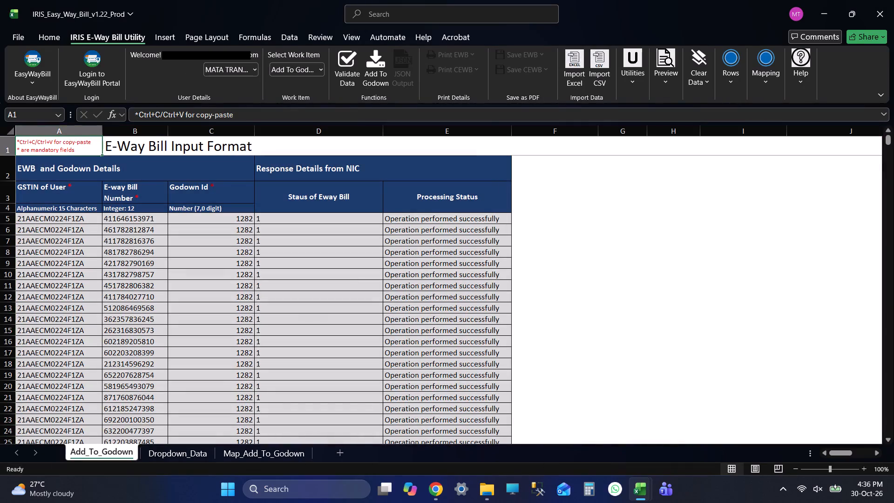
pyautogui.hotkey('ctrl', 's')
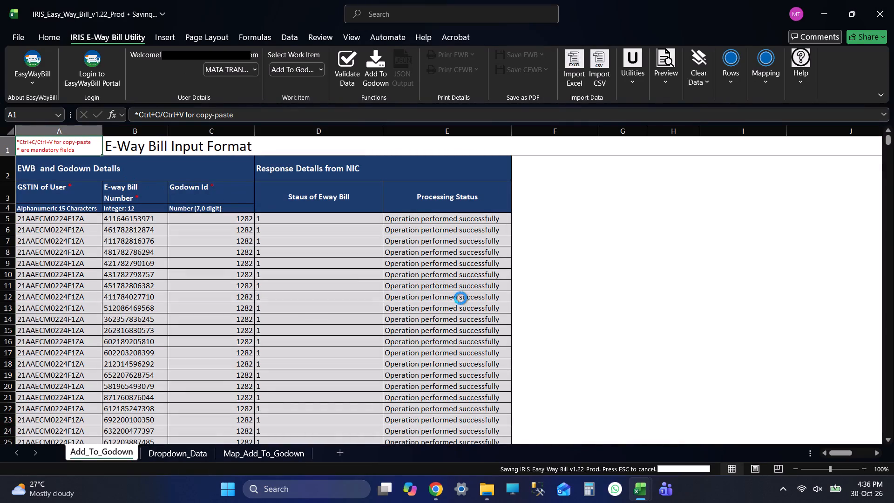
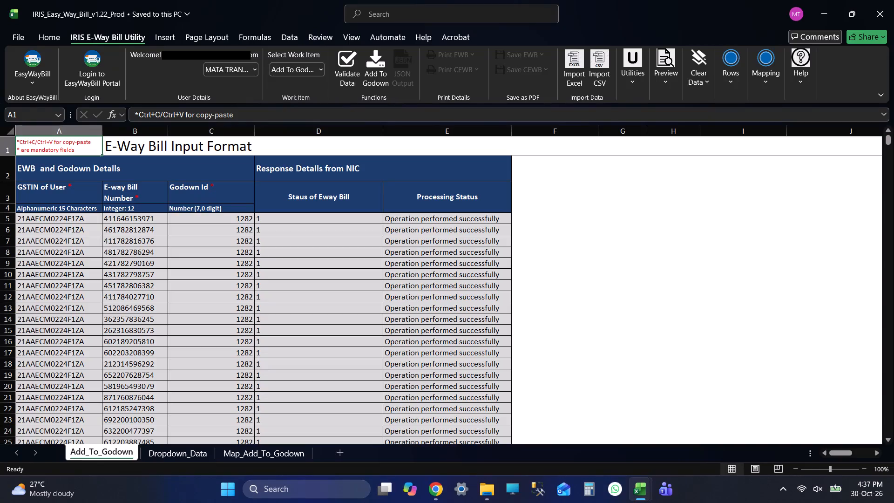
# Examine the e-way bill rows on Add_To_Godown down to the last filled row and return to the header.
pyautogui.click(142, 244)
pyautogui.hotkey('ctrl', 'Down')
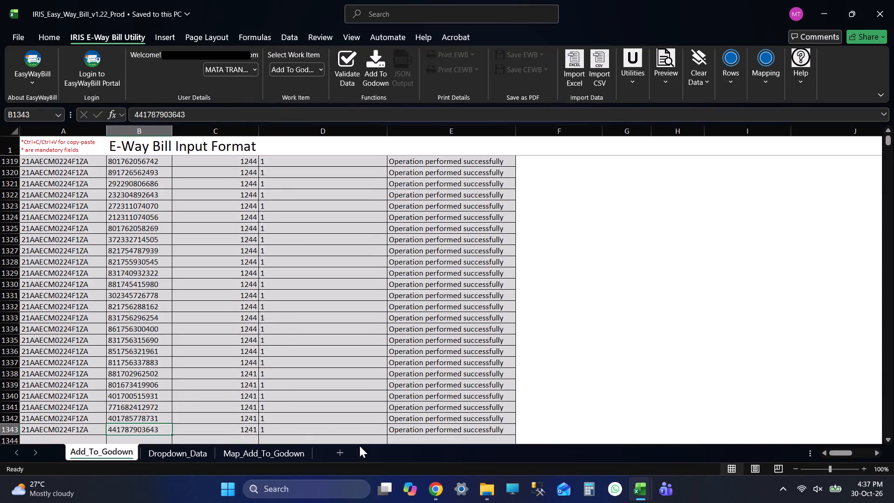
pyautogui.hotkey('ctrl', 'Up')
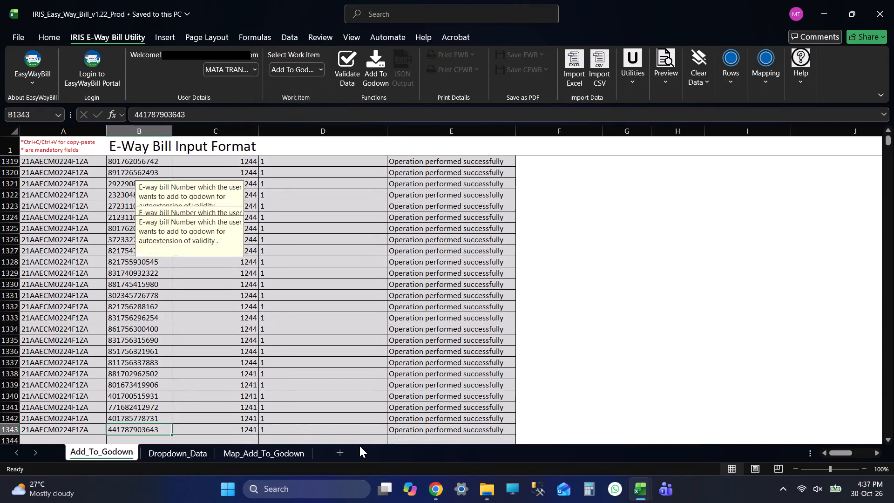
pyautogui.press('Up')
pyautogui.press('Up')
pyautogui.press('Up')
pyautogui.press('Up')
pyautogui.press('Up')
pyautogui.press('Up')
pyautogui.press('Up')
pyautogui.press('Up')
pyautogui.press('Up')
pyautogui.press('Up')
pyautogui.press('Down')
pyautogui.press('Down')
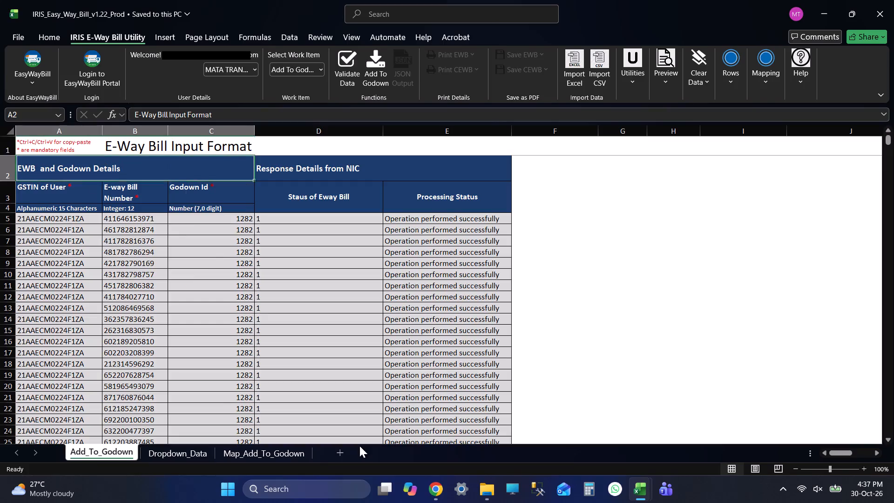
pyautogui.press('Down')
pyautogui.press('Down')
pyautogui.press('Down')
pyautogui.press('Down')
pyautogui.press('Down')
pyautogui.press('Down')
pyautogui.press('Down')
pyautogui.press('Down')
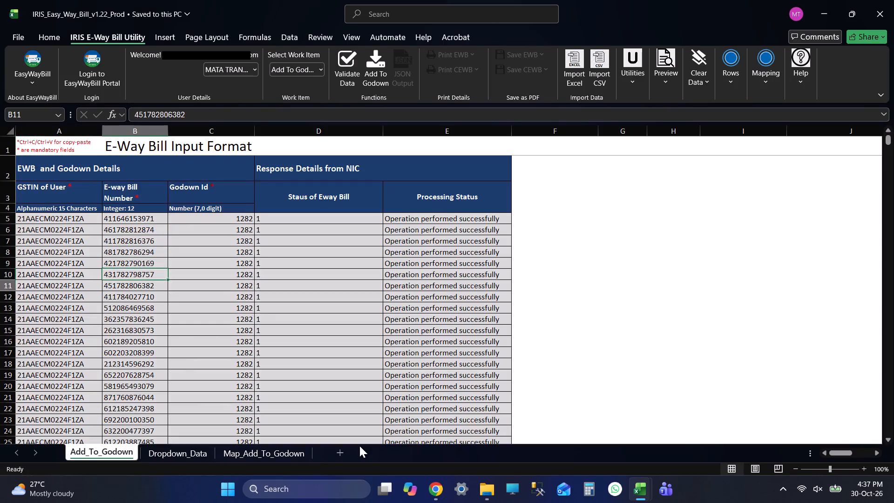
pyautogui.press('Down')
pyautogui.hotkey('ctrl', 'Down')
pyautogui.press('Down')
pyautogui.press('Down')
pyautogui.press('Down')
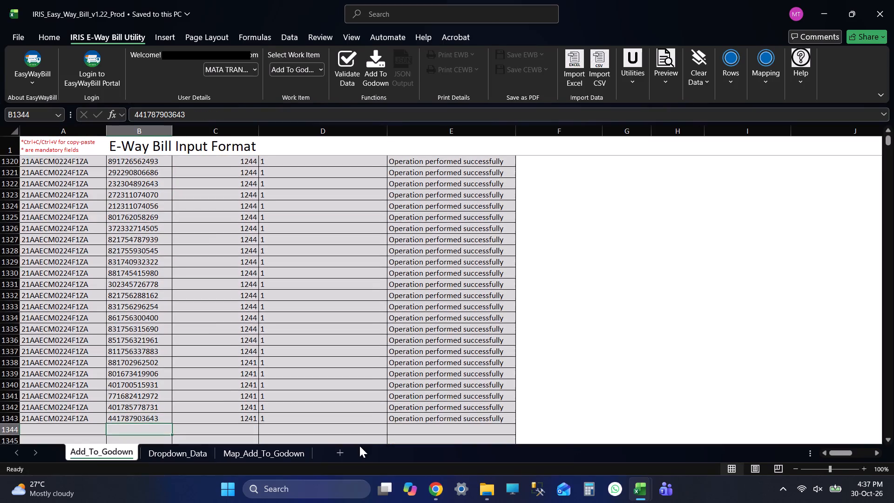
pyautogui.press('Down')
pyautogui.press('Down')
pyautogui.hotkey('ctrl', 'Up')
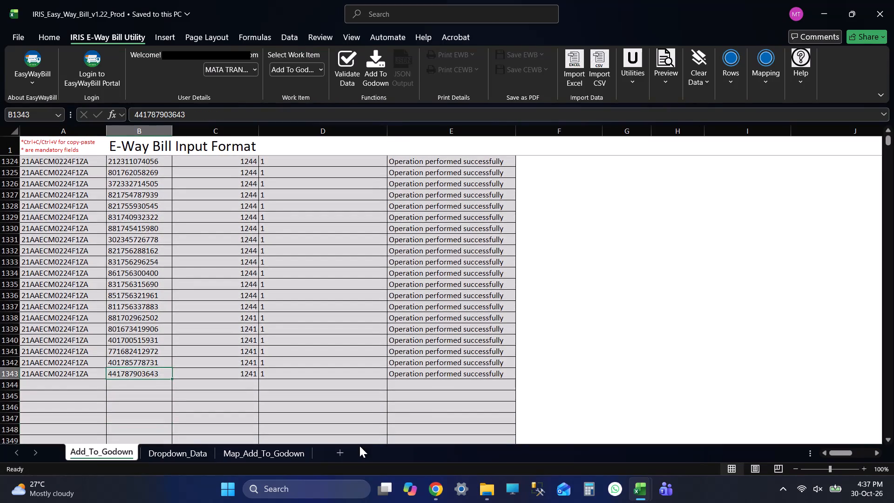
pyautogui.hotkey('ctrl', 'Up')
pyautogui.press('Up')
pyautogui.press('Up')
pyautogui.press('Up')
pyautogui.press('Up')
pyautogui.press('Up')
pyautogui.press('Up')
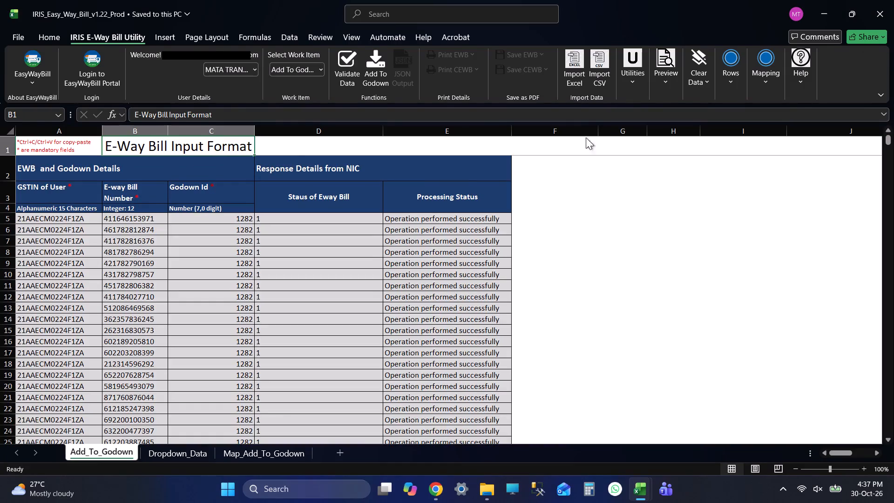
# Switch the work item to Extend Validity and select cell A1 on the Extend_Validity sheet.
pyautogui.click(303, 71)
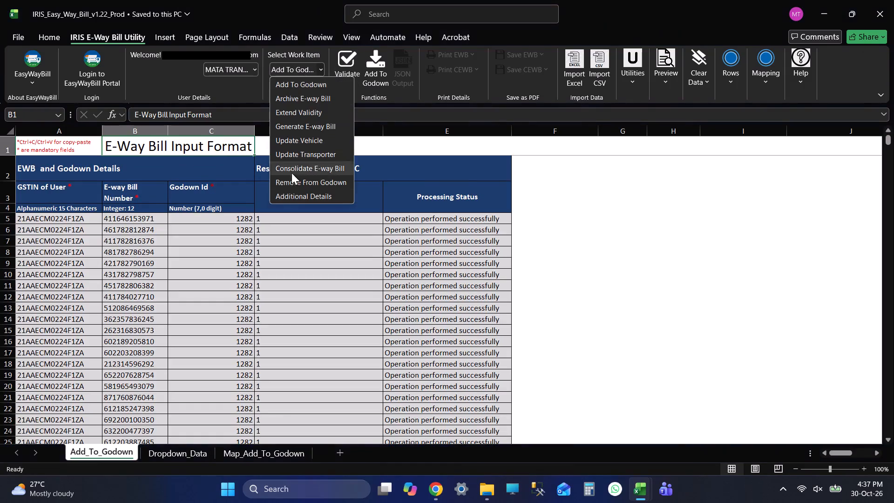
pyautogui.click(314, 119)
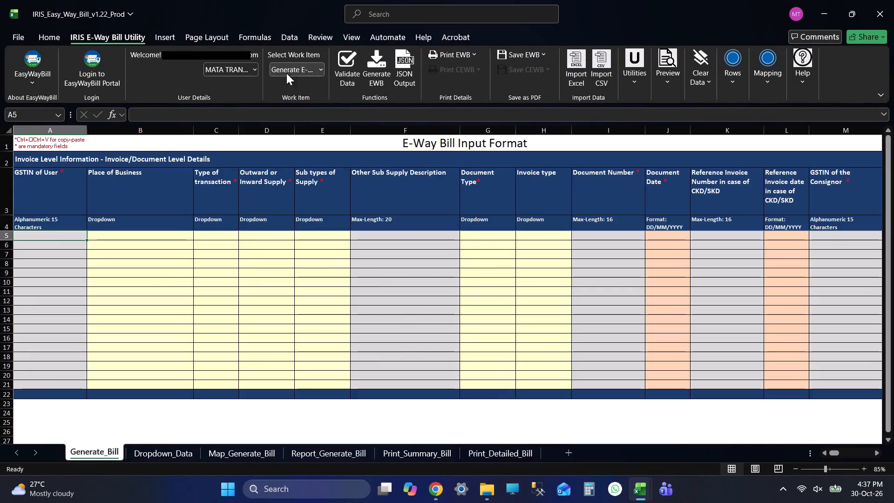
pyautogui.click(289, 72)
pyautogui.click(312, 112)
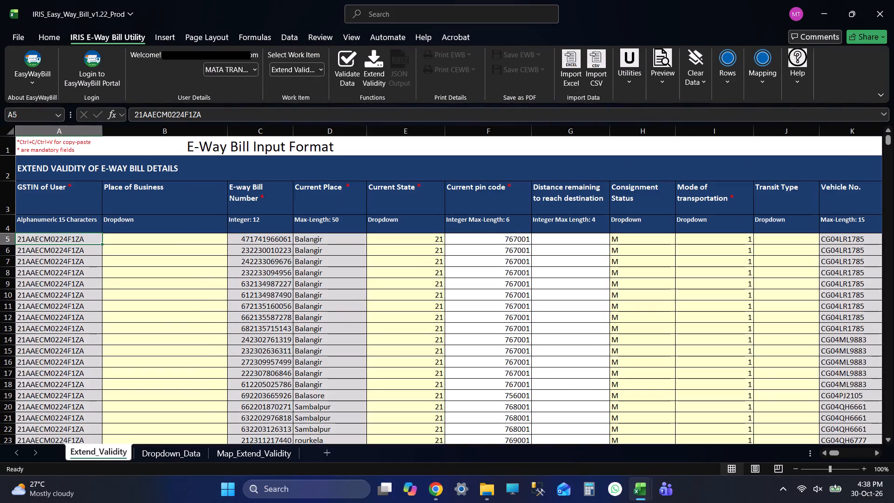
pyautogui.click(286, 62)
pyautogui.click(304, 112)
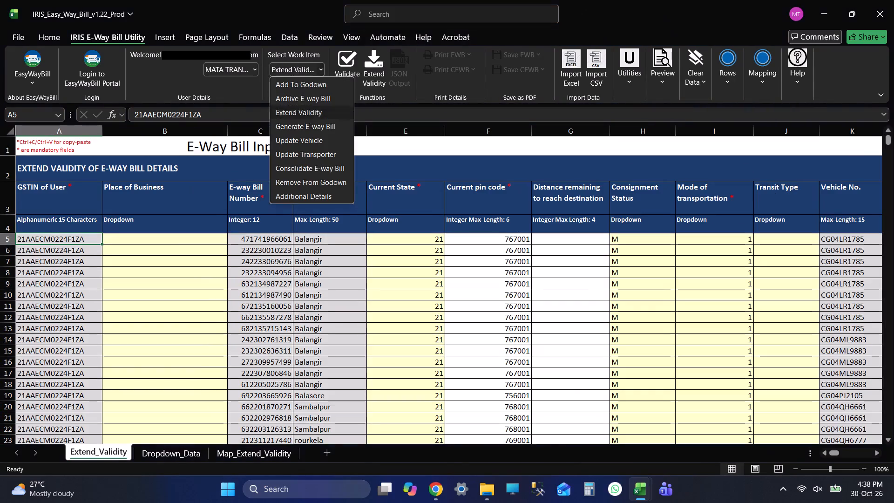
pyautogui.click(49, 150)
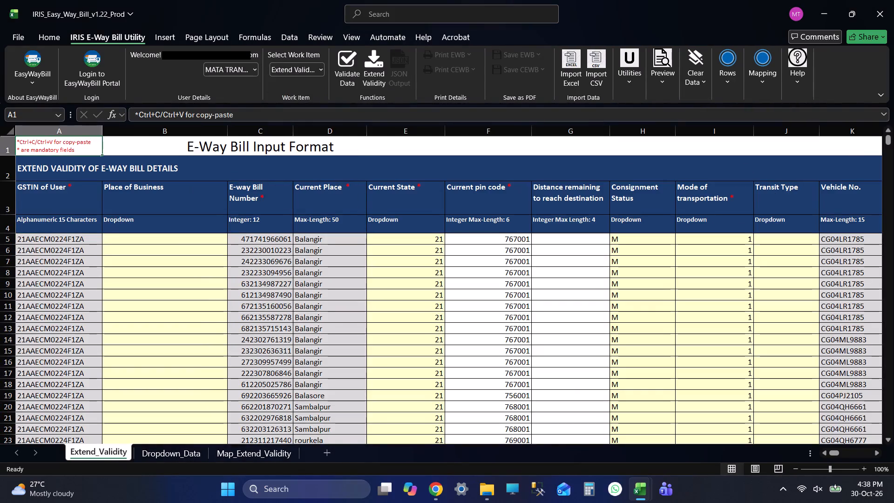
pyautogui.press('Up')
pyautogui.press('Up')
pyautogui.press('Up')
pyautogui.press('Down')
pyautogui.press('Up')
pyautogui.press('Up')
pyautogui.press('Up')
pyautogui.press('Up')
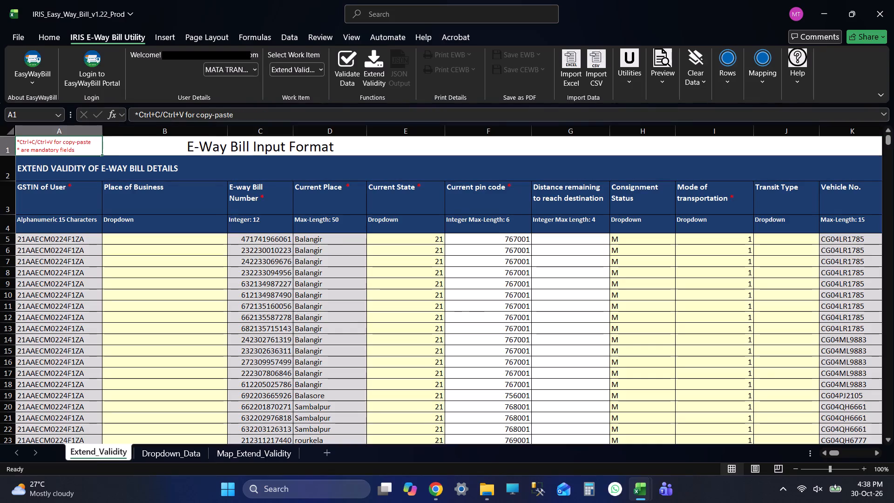
# Import the XLSX file MOVEMENT EXTEND from the E Way Bill folder on drive F, overwriting the existing Extend_Validity data.
pyautogui.click(582, 68)
pyautogui.click(539, 213)
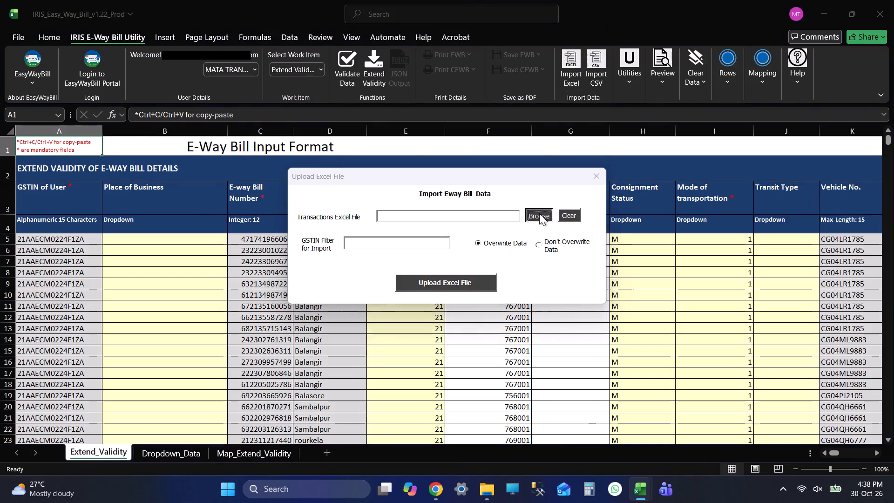
pyautogui.click(67, 185)
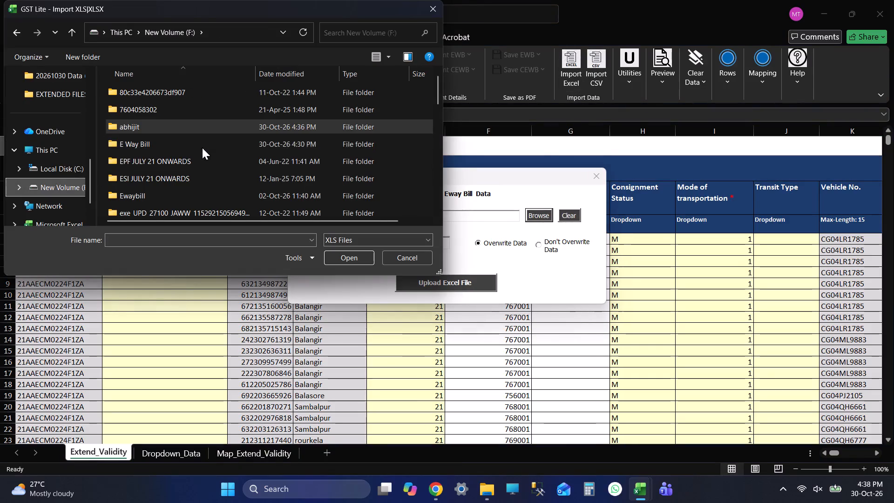
pyautogui.doubleClick(202, 144)
pyautogui.click(343, 240)
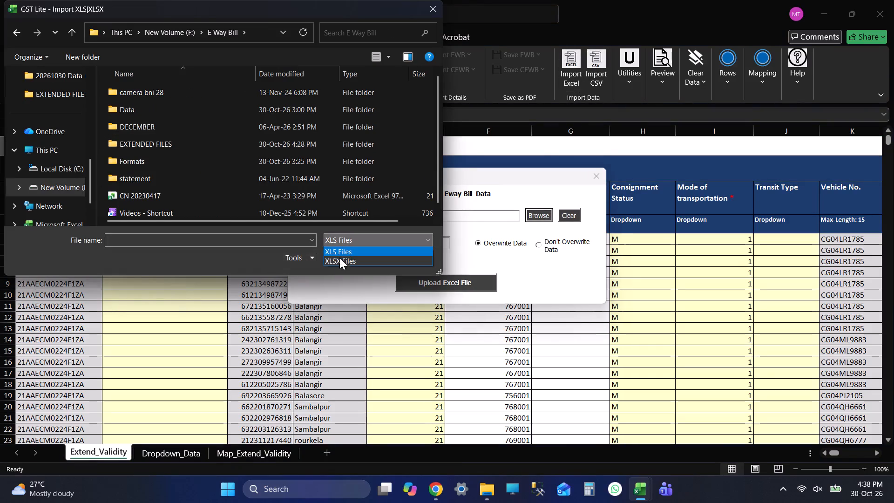
pyautogui.click(338, 262)
pyautogui.moveTo(437, 90); pyautogui.dragTo(433, 181)
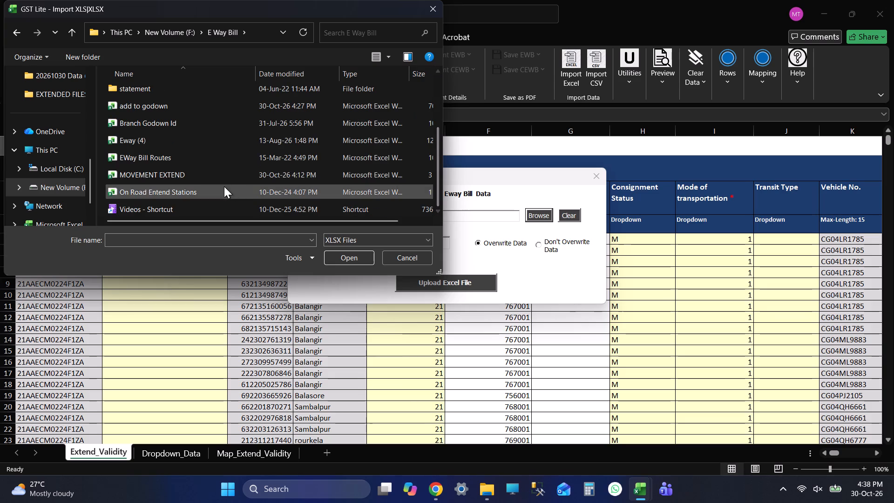
pyautogui.click(215, 176)
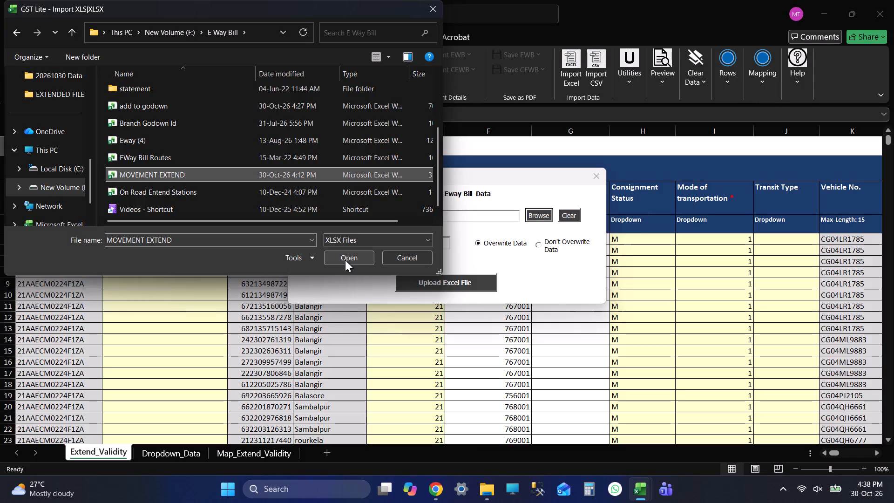
pyautogui.click(345, 260)
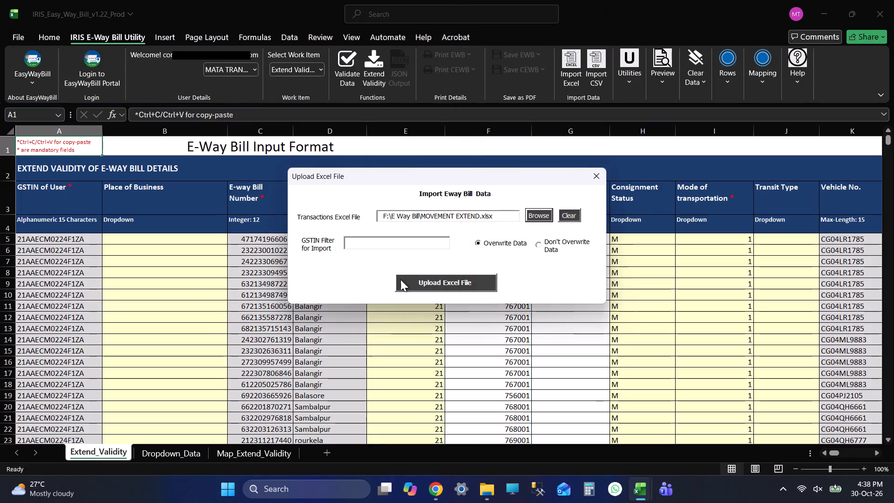
pyautogui.click(415, 281)
pyautogui.click(426, 282)
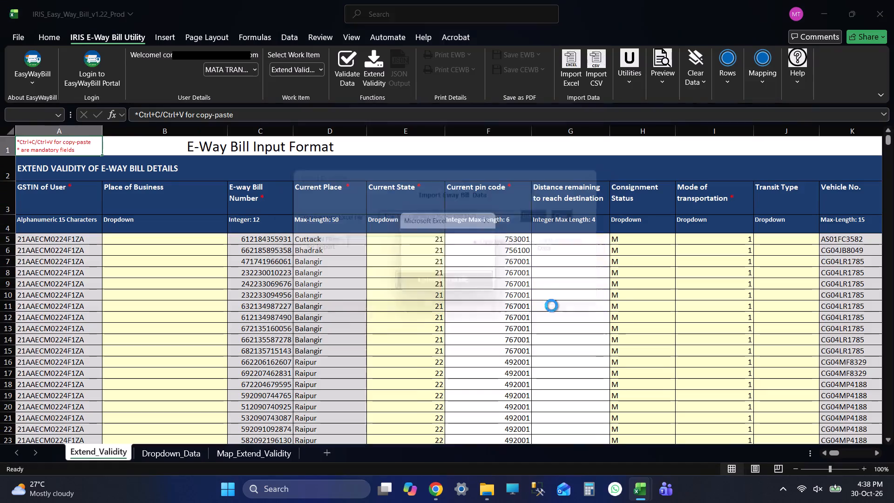
pyautogui.click(461, 285)
# Examine the imported Extend_Validity data at its last filled row and across all its columns.
pyautogui.click(271, 239)
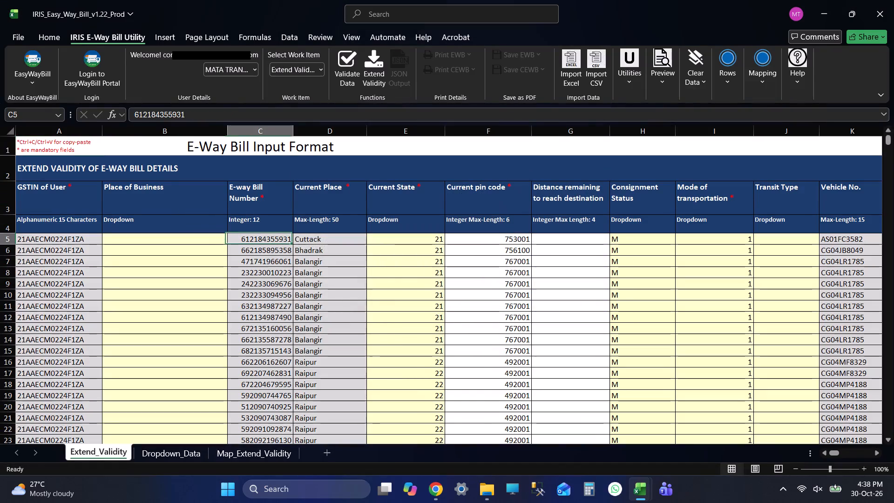
pyautogui.hotkey('ctrl', 'Down')
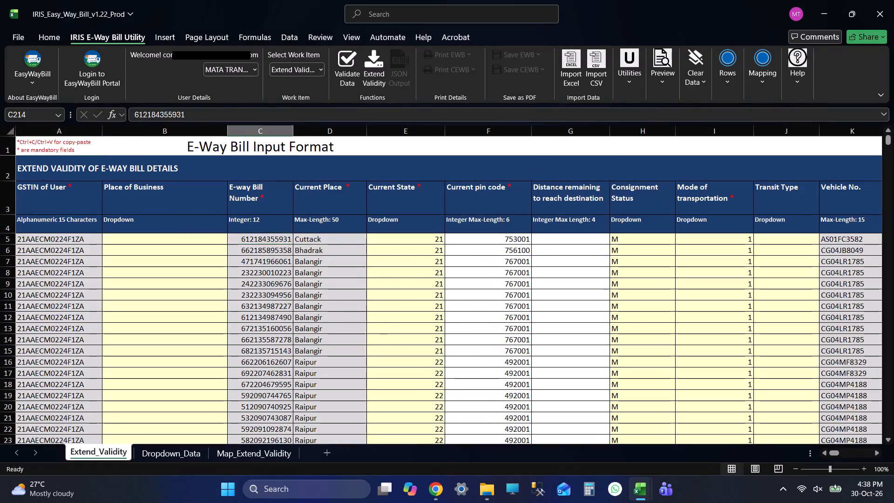
pyautogui.press('Right')
pyautogui.press('Right')
pyautogui.press('Right')
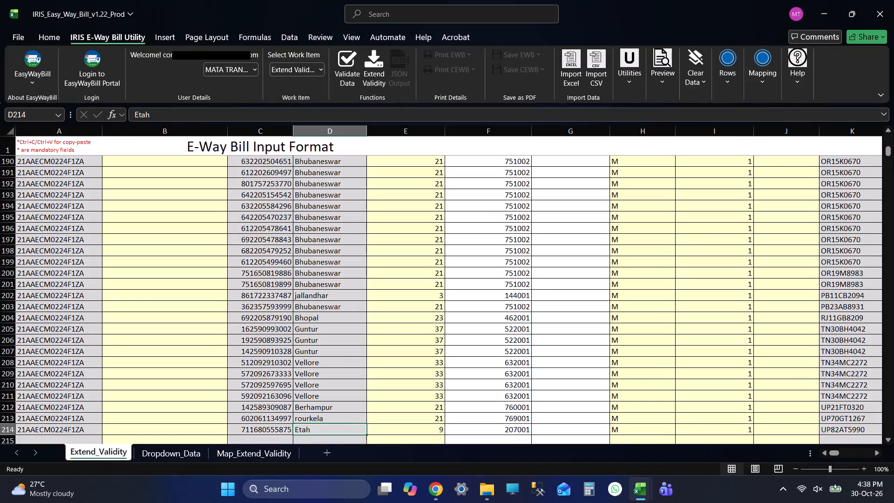
pyautogui.press('Right')
pyautogui.press('Right')
pyautogui.press('Right')
pyautogui.press('Right')
pyautogui.press('Right')
pyautogui.press('Right')
pyautogui.press('Right')
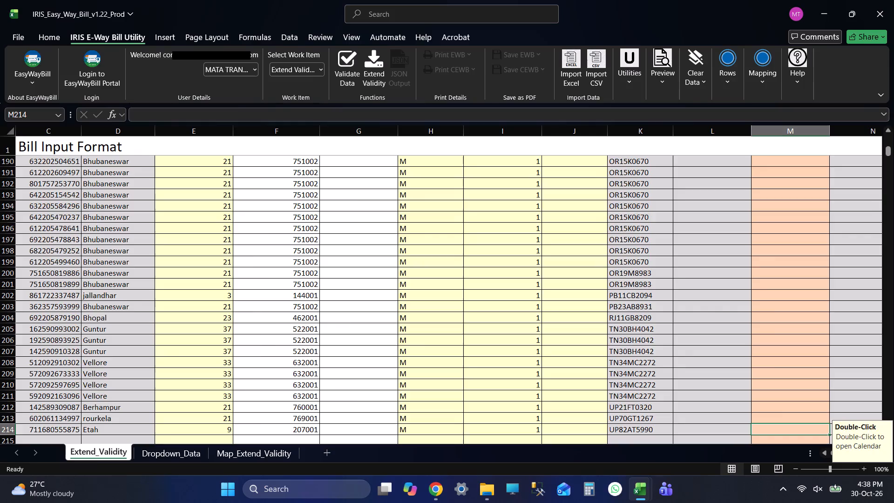
pyautogui.press('Right')
pyautogui.press('Right')
pyautogui.press('Right')
pyautogui.press('Right')
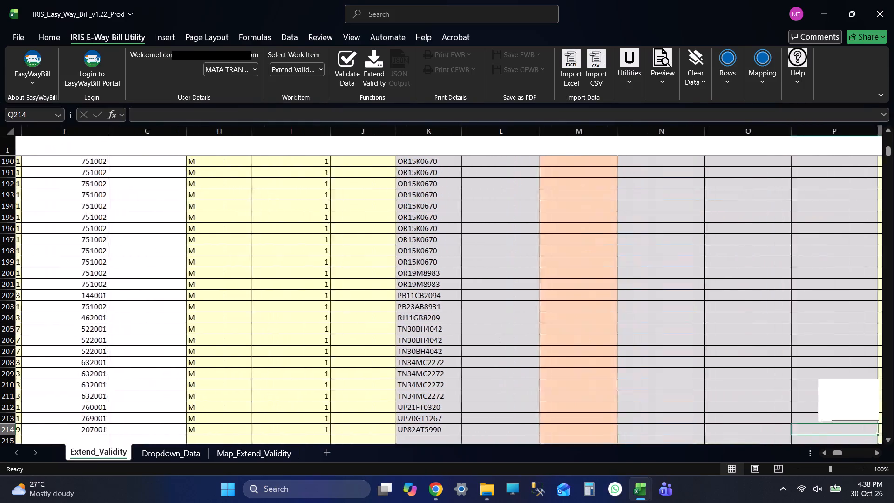
pyautogui.press('Right')
pyautogui.press('Right')
pyautogui.press('Right')
pyautogui.press('Right')
pyautogui.press('Right')
pyautogui.press('Right')
pyautogui.press('Right')
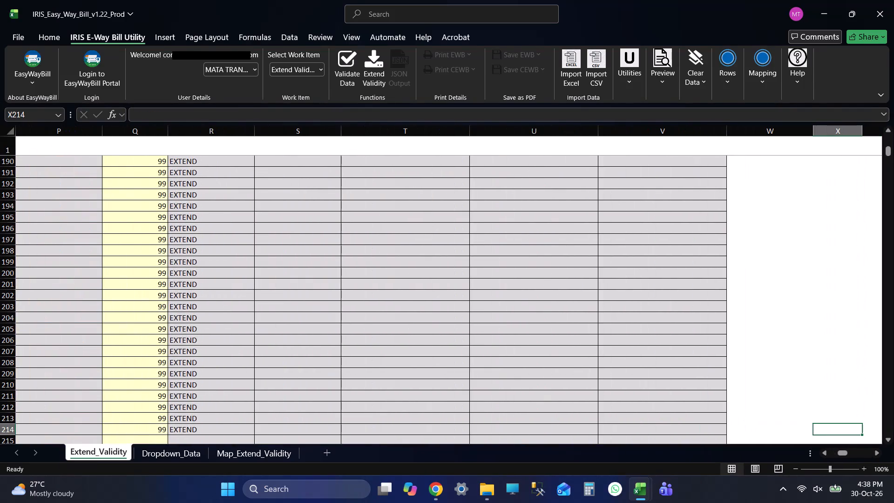
# Validate the Extend_Validity data, go to the cell flagged in the error list, C59, and copy its e-way bill number.
pyautogui.click(349, 72)
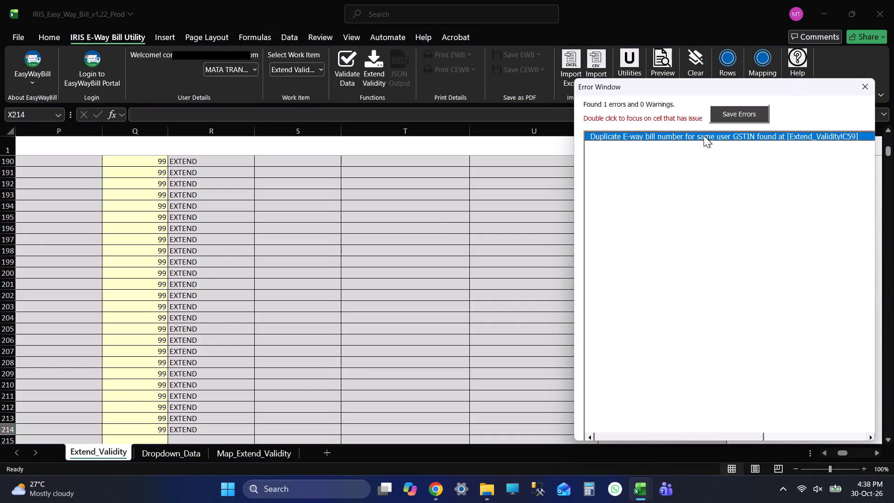
pyautogui.doubleClick(704, 136)
pyautogui.click(267, 296)
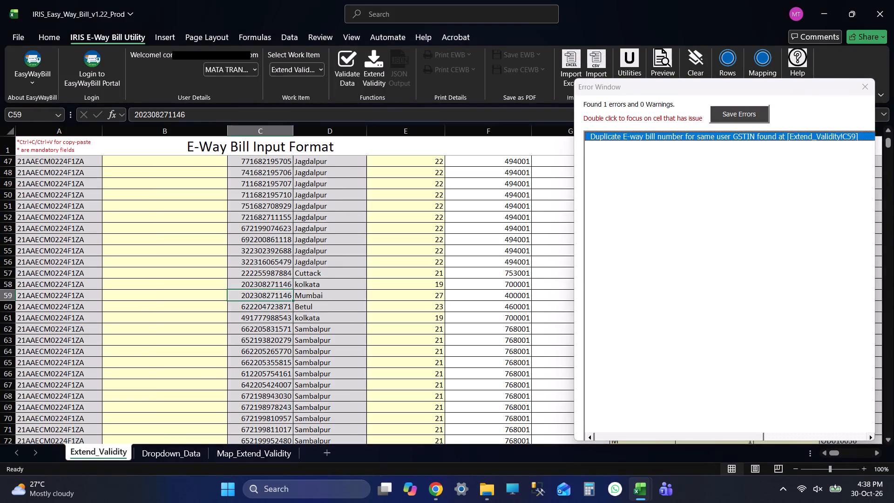
pyautogui.hotkey('ctrl', 'c')
# Switch to the E Way Bill folder in File Explorer and open the MOVEMENT EXTEND workbook.
pyautogui.hotkey('alt', 'Tab')
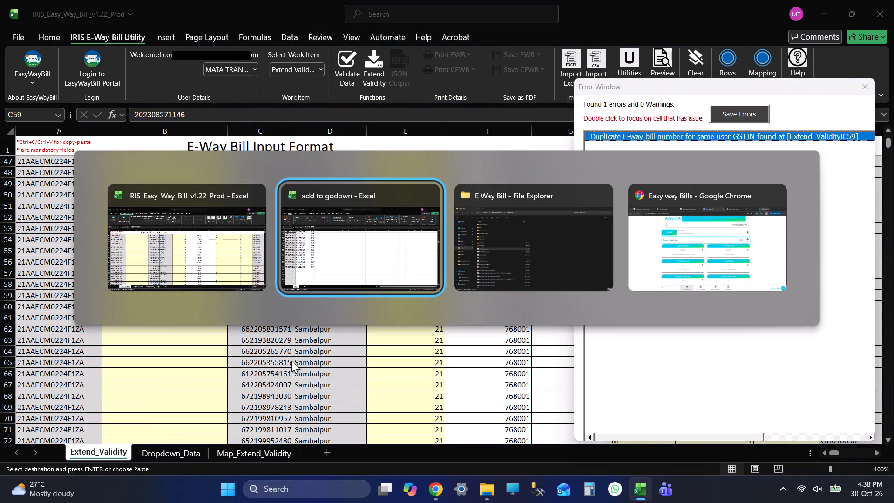
pyautogui.click(893, 0)
pyautogui.hotkey('alt', 'Tab')
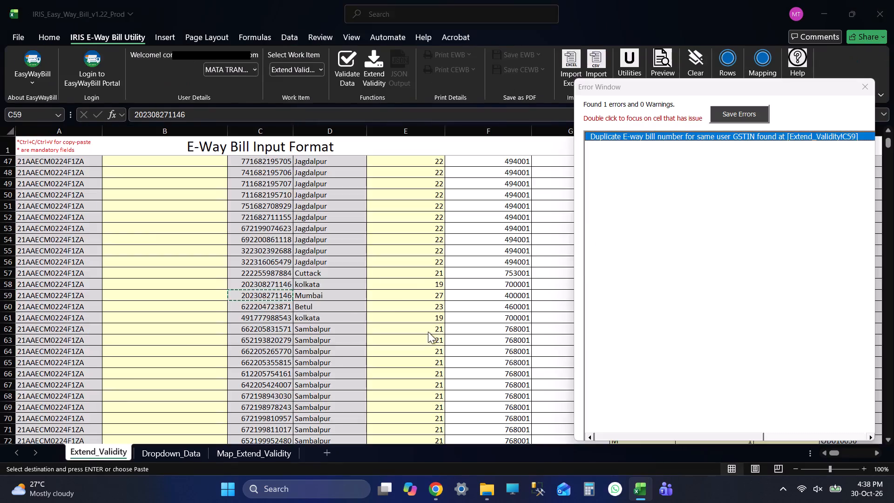
pyautogui.scroll(-9, 224, 408)
pyautogui.doubleClick(193, 414)
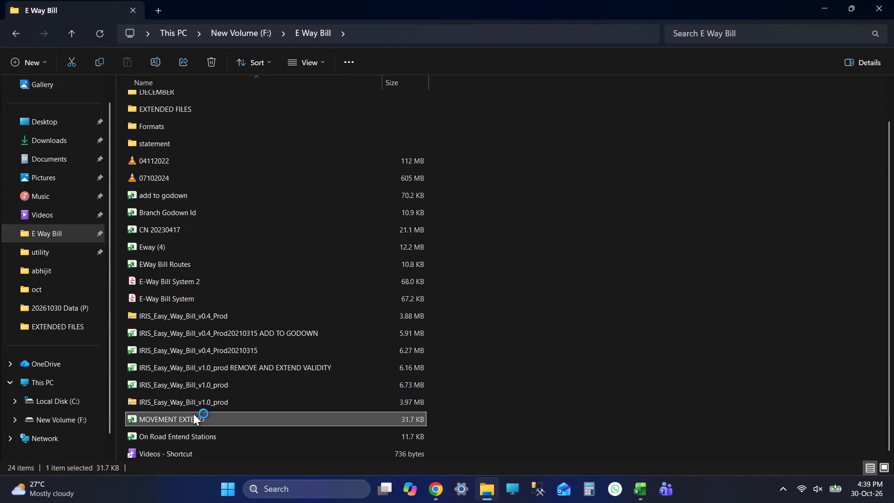
pyautogui.click(340, 229)
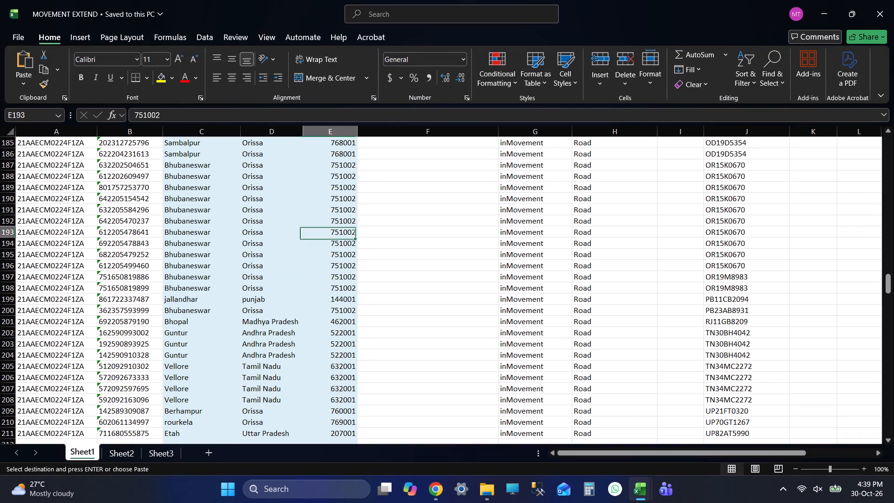
# Find the copied e-way bill number in MOVEMENT EXTEND and delete its second occurrence, the Mumbai entry in row 56.
pyautogui.hotkey('ctrl', 'f')
pyautogui.hotkey('ctrl', 'v')
pyautogui.press('Return')
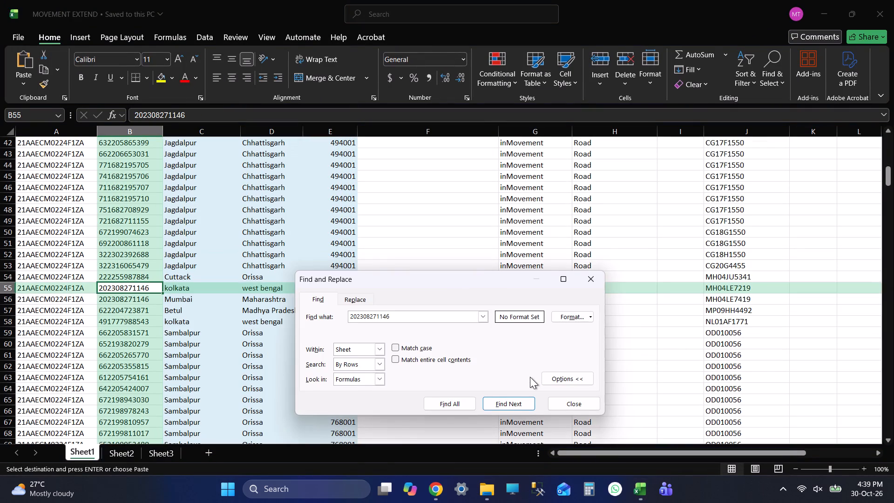
pyautogui.press('Return')
pyautogui.click(597, 404)
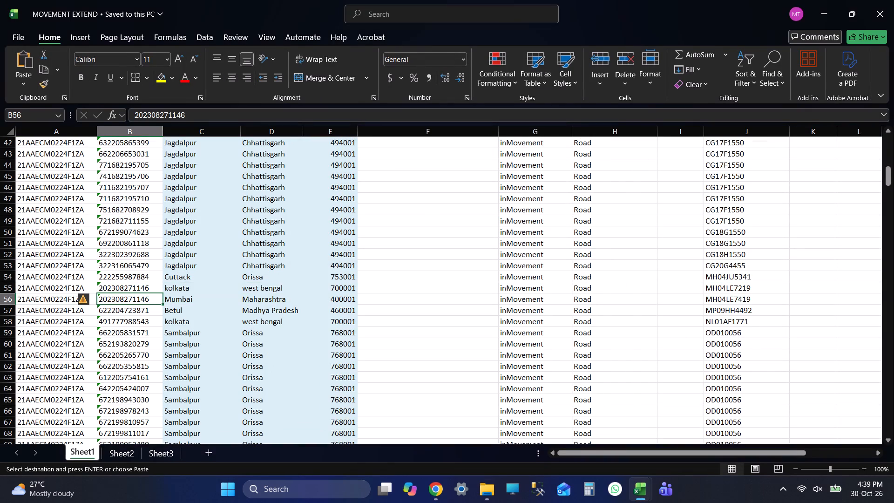
pyautogui.click(6, 297)
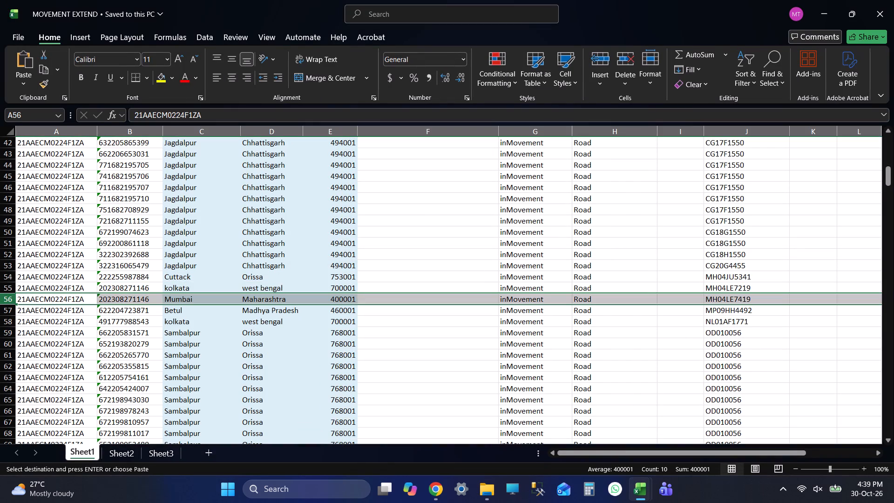
pyautogui.hotkey('ctrl', '-')
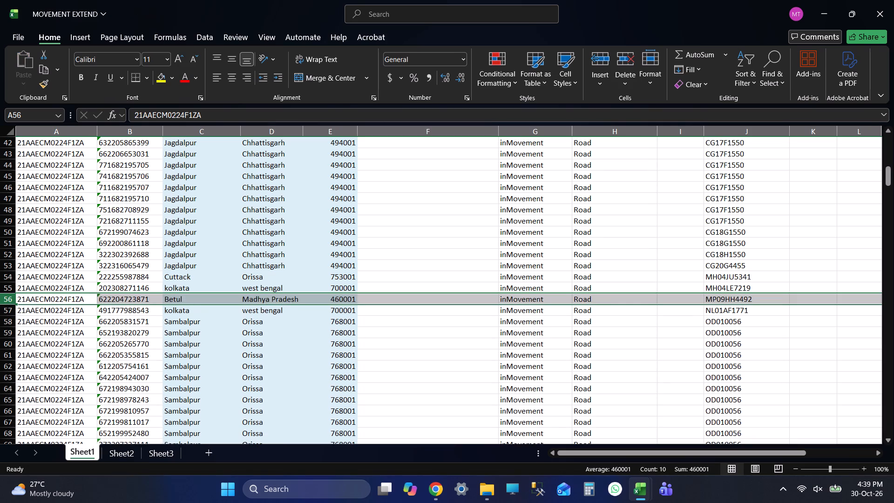
# Save the corrected MOVEMENT EXTEND workbook and close it.
pyautogui.click(313, 200)
pyautogui.hotkey('ctrl', 's')
pyautogui.click(893, 0)
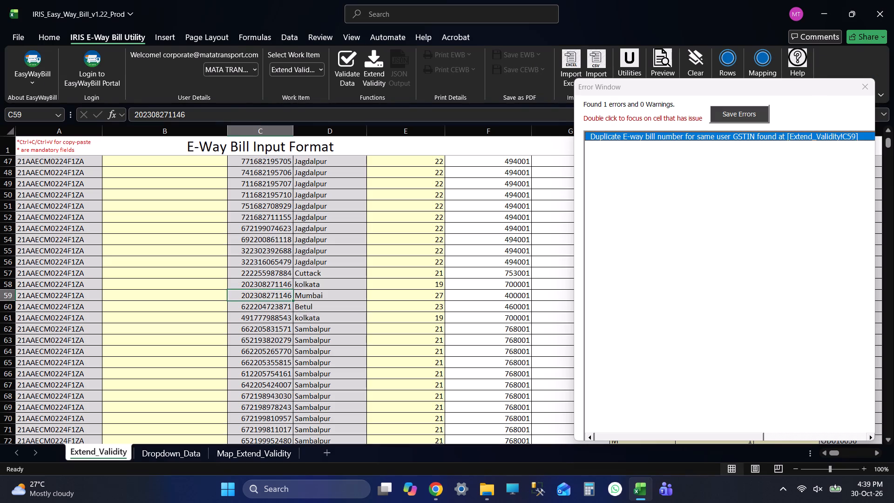
# Close the utility's error list and return to cell A1 of the Extend_Validity sheet.
pyautogui.click(867, 78)
pyautogui.click(292, 209)
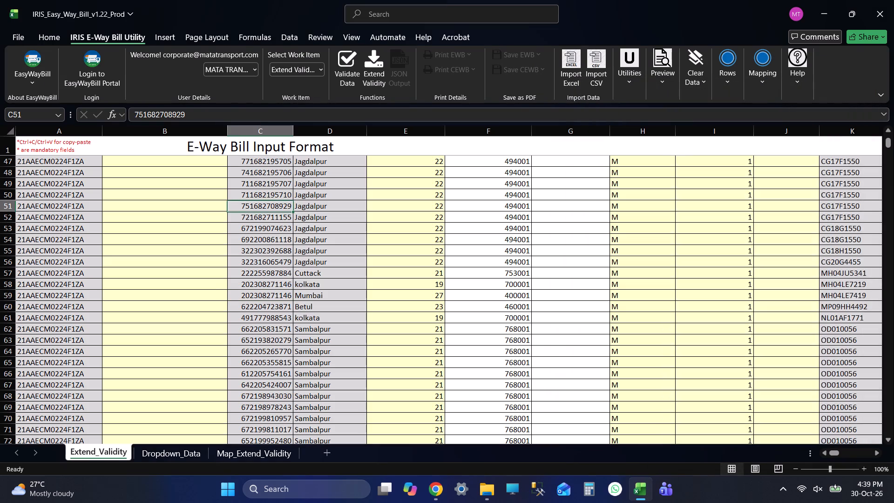
pyautogui.hotkey('ctrl', 'Up')
pyautogui.press('Up')
pyautogui.press('Up')
pyautogui.press('Up')
pyautogui.press('Up')
pyautogui.press('Up')
pyautogui.press('Up')
pyautogui.hotkey('ctrl', 'Left')
pyautogui.hotkey('ctrl', 'Left')
pyautogui.hotkey('ctrl', 'Left')
pyautogui.press('Up')
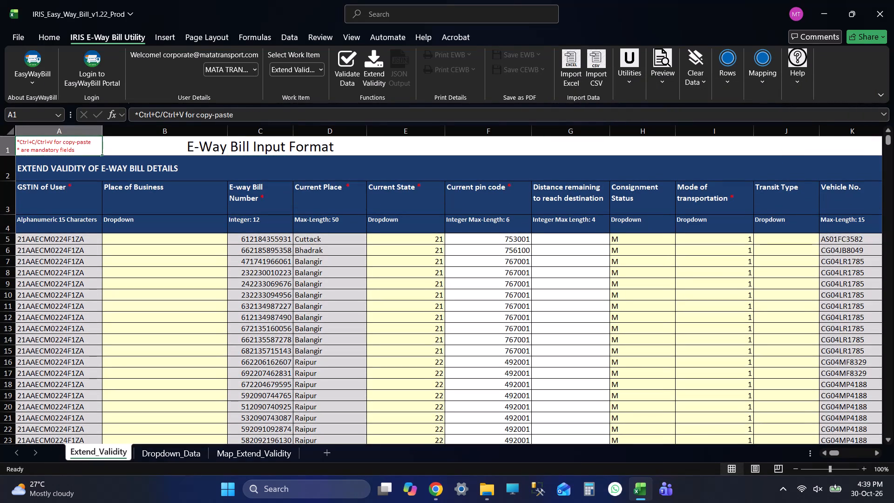
pyautogui.press('Up')
pyautogui.press('Up')
# Import the corrected XLSX file MOVEMENT EXTEND from the E Way Bill folder on drive F, overwriting the existing Extend_Validity data.
pyautogui.click(569, 75)
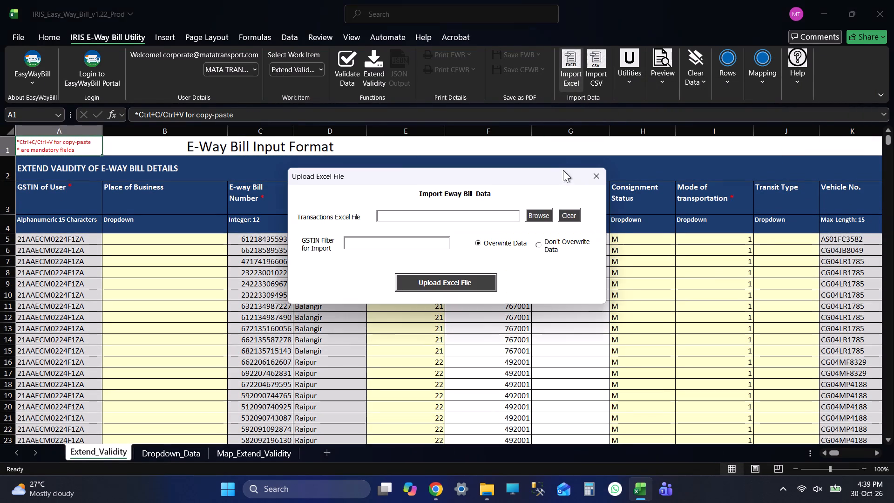
pyautogui.click(541, 216)
pyautogui.click(70, 188)
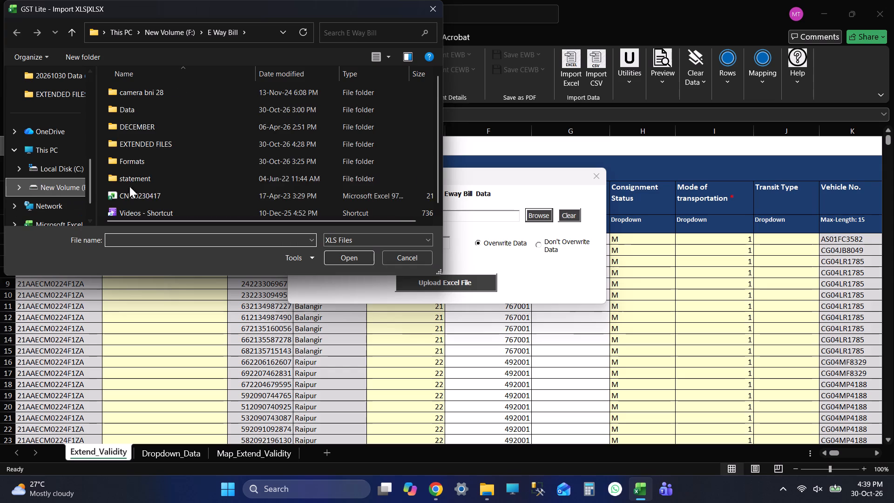
pyautogui.click(351, 234)
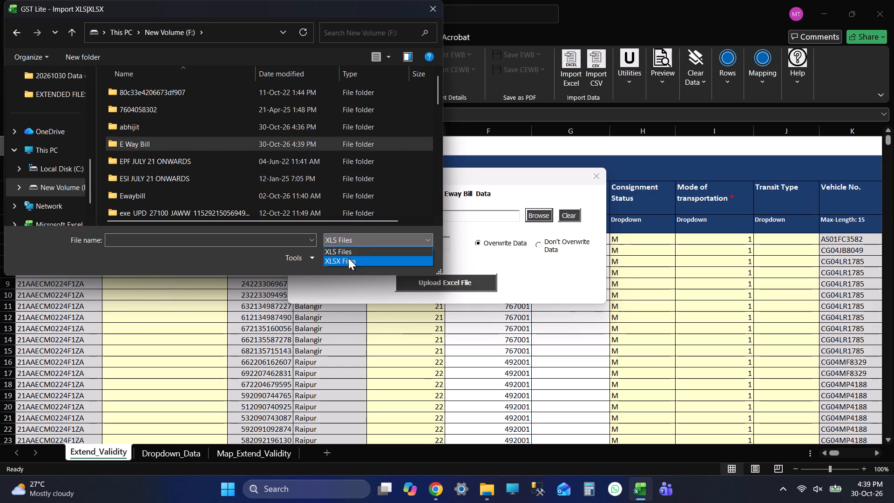
pyautogui.click(348, 258)
pyautogui.moveTo(435, 93); pyautogui.dragTo(455, 68)
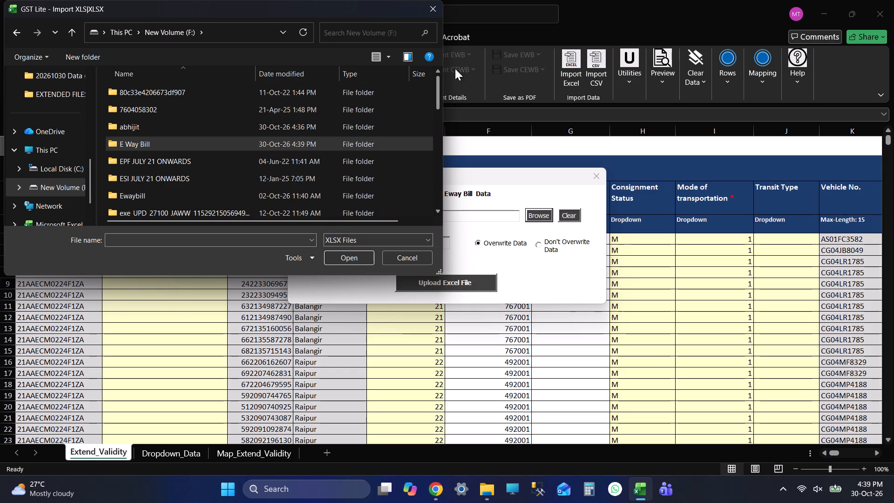
pyautogui.moveTo(455, 68); pyautogui.dragTo(451, 53)
pyautogui.doubleClick(153, 144)
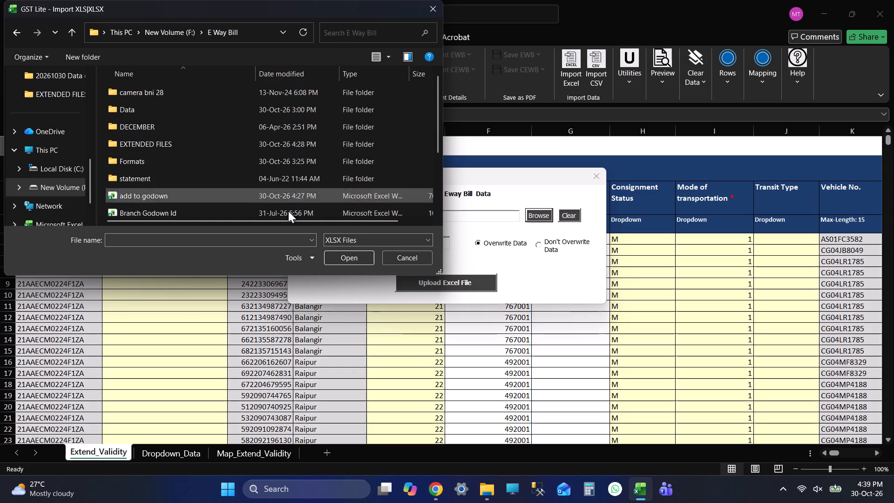
pyautogui.click(413, 243)
pyautogui.click(358, 258)
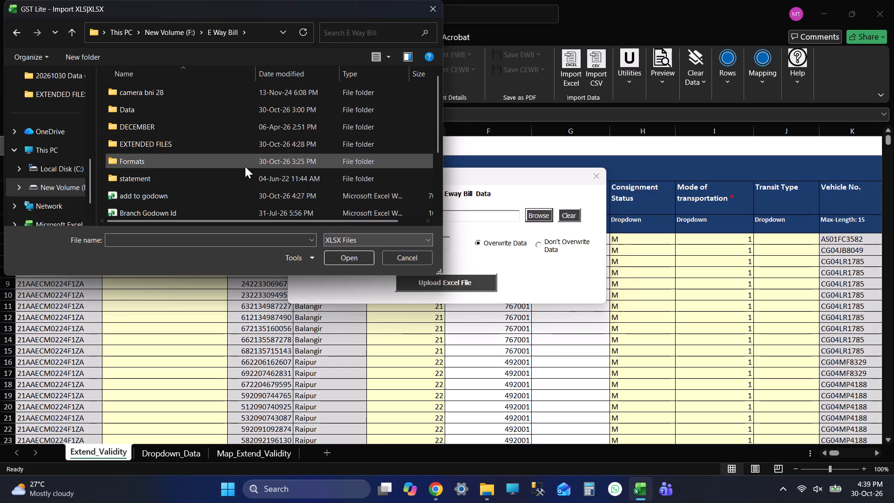
pyautogui.scroll(-3, 245, 166)
pyautogui.moveTo(438, 111); pyautogui.dragTo(439, 187)
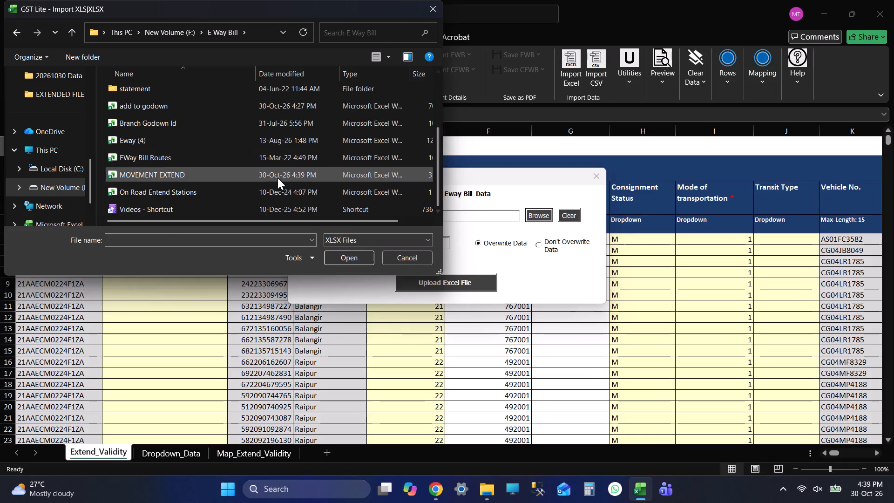
pyautogui.click(276, 178)
pyautogui.click(362, 258)
pyautogui.click(444, 283)
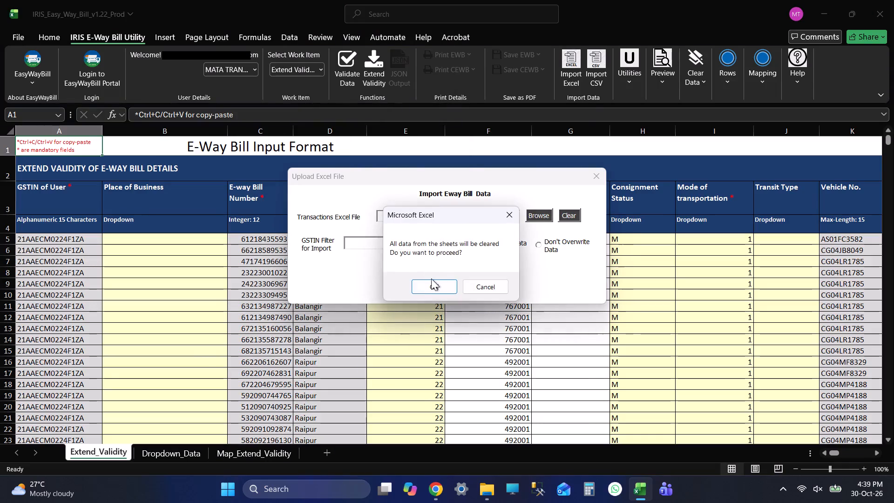
pyautogui.click(431, 281)
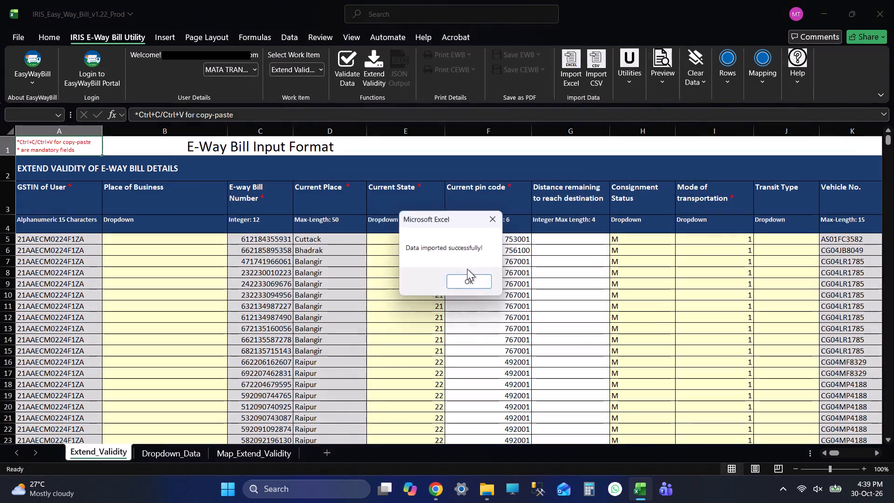
pyautogui.click(449, 276)
# Examine the reimported Extend_Validity data at its last filled row and across all its columns.
pyautogui.click(257, 244)
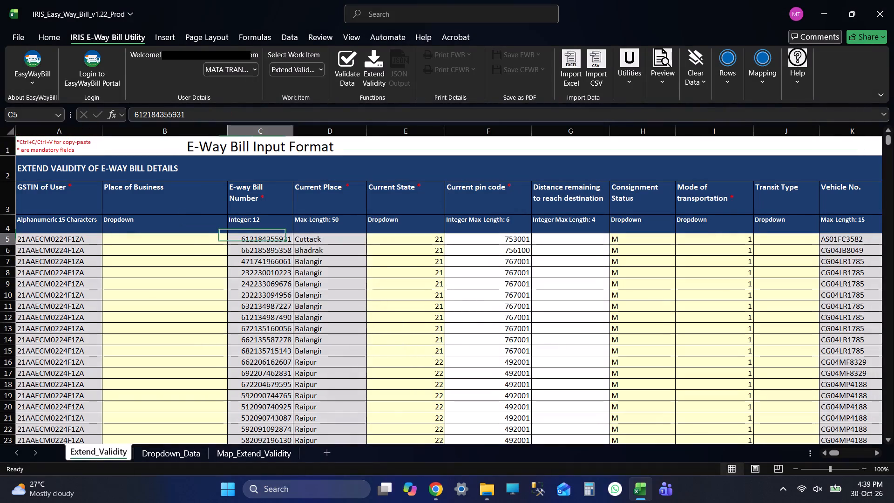
pyautogui.hotkey('ctrl', 'Down')
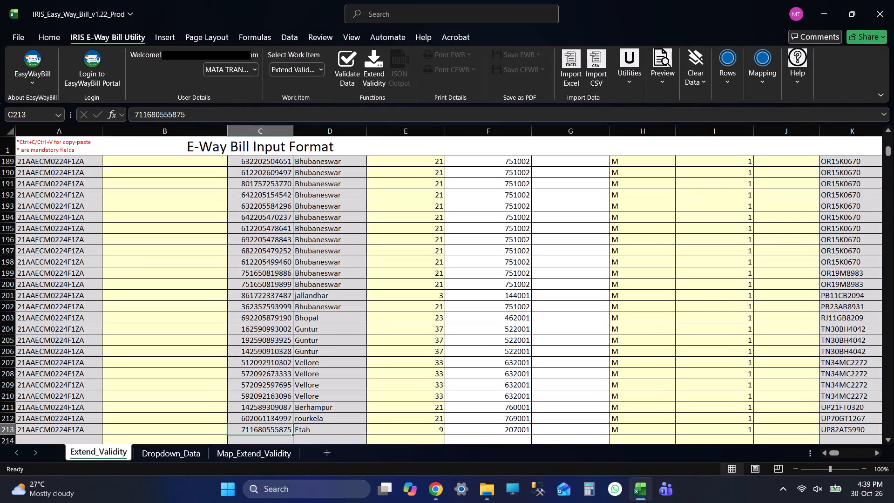
pyautogui.press('Right')
pyautogui.press('Right')
pyautogui.press('Right')
pyautogui.press('Right')
pyautogui.press('Right')
pyautogui.press('Right')
pyautogui.press('Right')
pyautogui.press('Right')
pyautogui.press('Right')
pyautogui.press('Right')
pyautogui.press('Right')
pyautogui.press('Right')
pyautogui.press('Right')
pyautogui.press('Right')
pyautogui.press('Right')
pyautogui.press('Right')
pyautogui.press('Right')
pyautogui.press('Right')
pyautogui.press('Right')
pyautogui.press('Right')
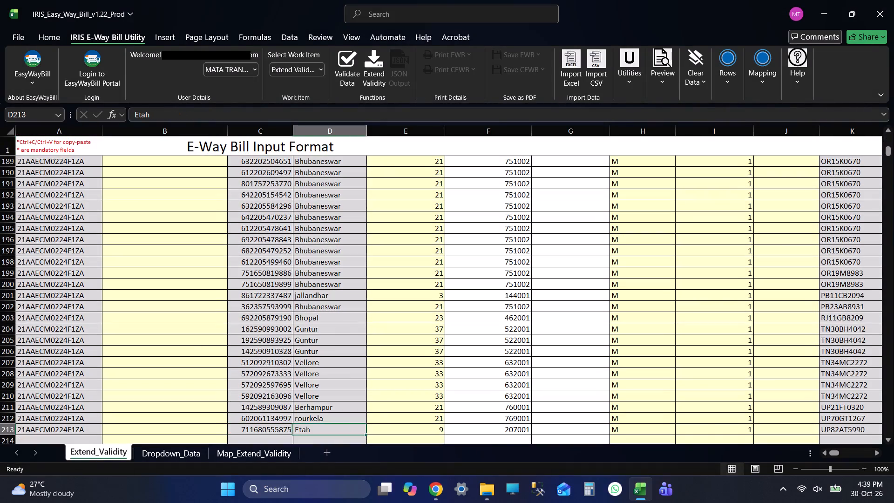
pyautogui.press('Right')
pyautogui.press('Right')
pyautogui.press('Right')
pyautogui.press('Right')
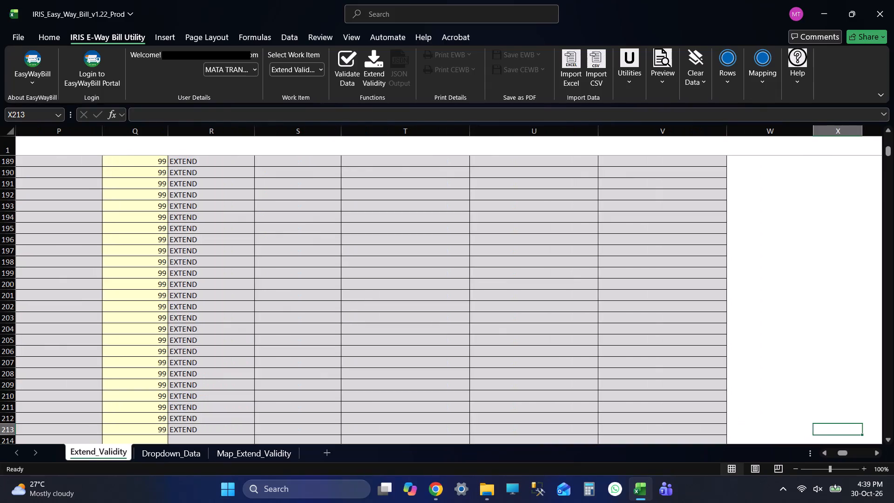
# Run Extend Validity on the imported e-way bills and agree to proceed with the extension.
pyautogui.click(376, 88)
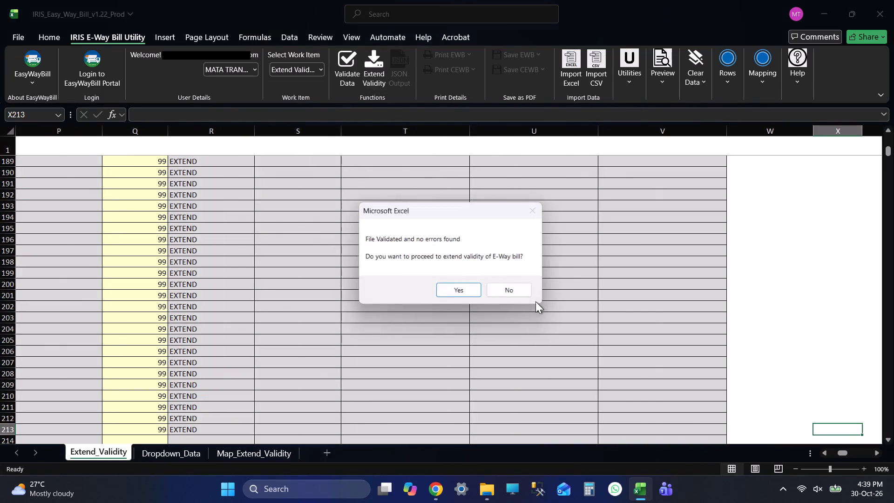
pyautogui.click(454, 285)
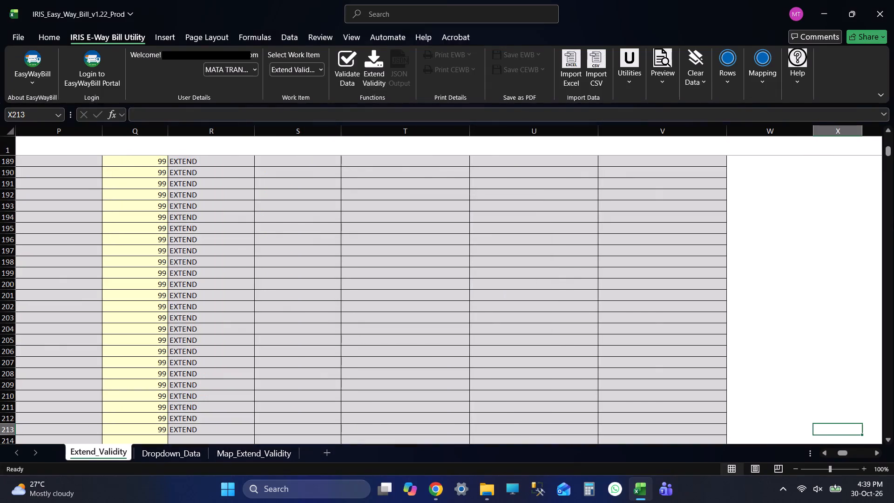
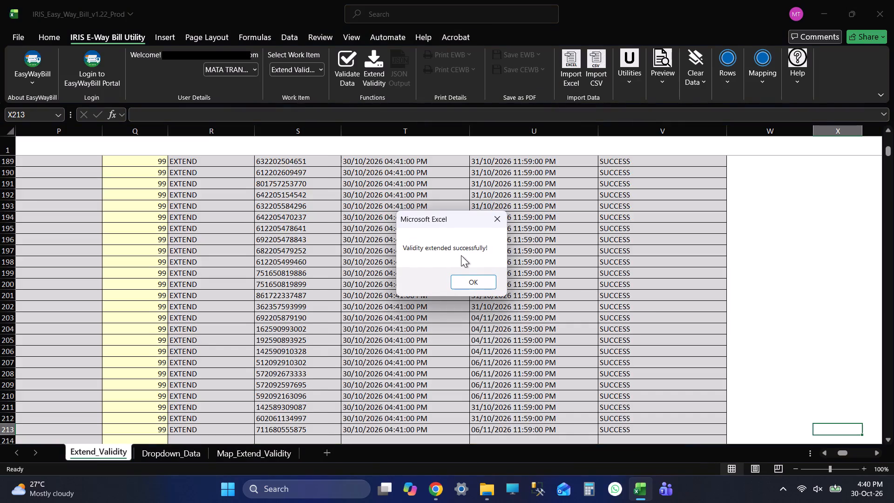
# Dismiss the extension message and examine the NIC response columns and processing status down all filled rows of Extend_Validity.
pyautogui.click(471, 278)
pyautogui.click(398, 273)
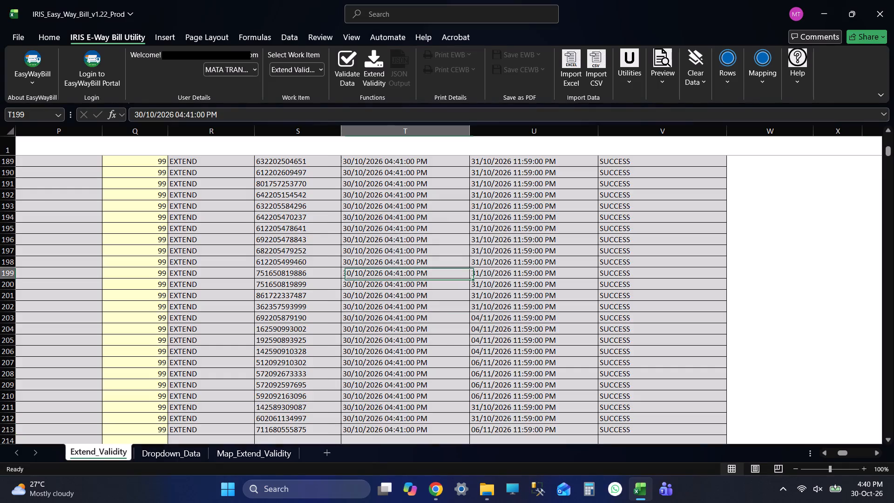
pyautogui.hotkey('ctrl', 'Up')
pyautogui.press('Up')
pyautogui.press('Up')
pyautogui.press('Up')
pyautogui.press('Up')
pyautogui.press('Up')
pyautogui.press('Up')
pyautogui.press('Up')
pyautogui.press('Down')
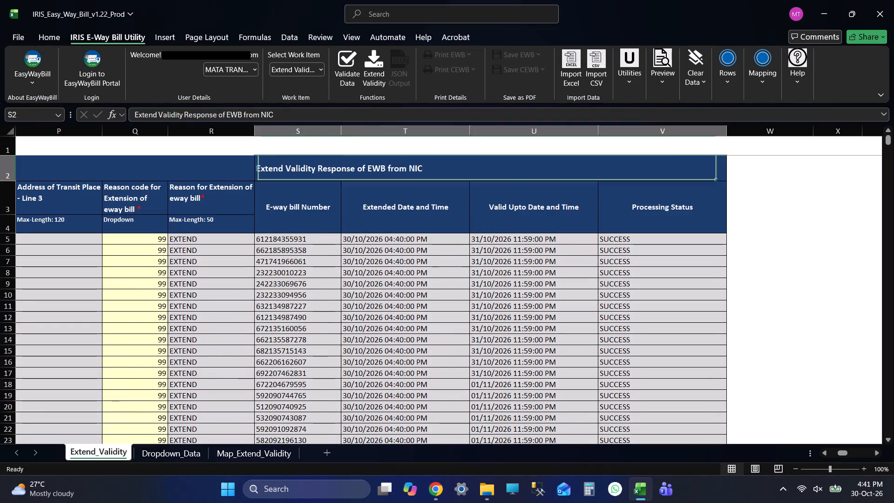
pyautogui.press('Down')
pyautogui.press('Down')
pyautogui.press('pagedown')
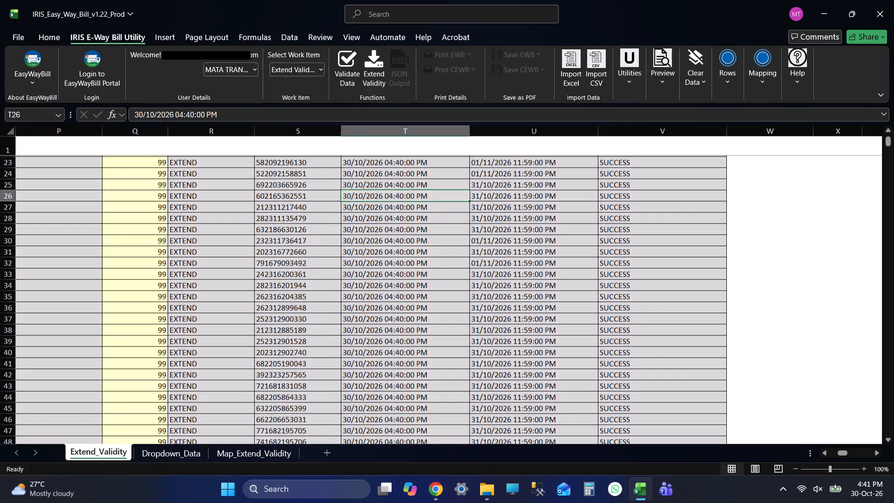
pyautogui.press('pageup')
pyautogui.press('pageup')
pyautogui.press('pageup')
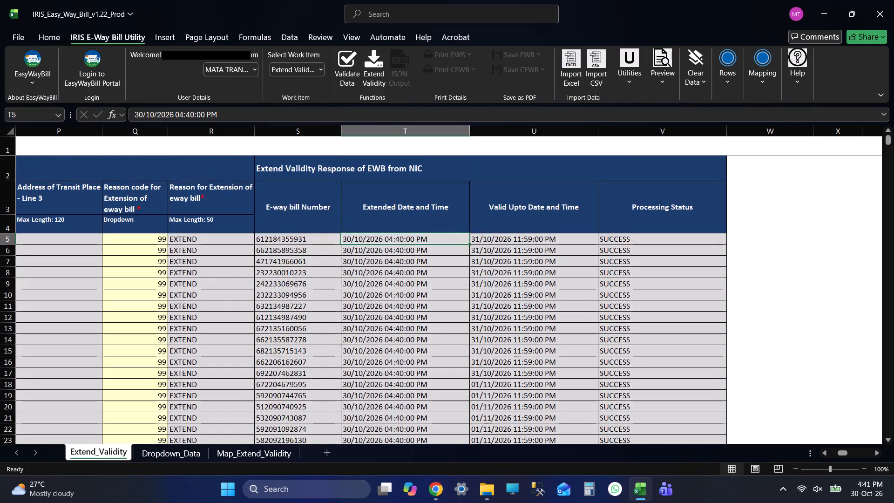
pyautogui.press('pageup')
pyautogui.press('pageup')
pyautogui.press('pageup')
pyautogui.press('pageup')
pyautogui.press('pagedown')
pyautogui.press('pagedown')
pyautogui.press('pagedown')
pyautogui.press('pagedown')
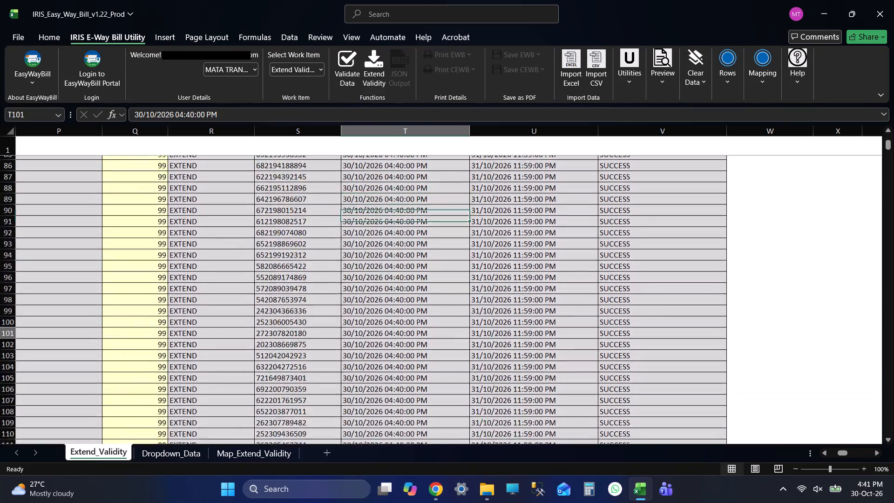
pyautogui.press('pagedown')
pyautogui.press('pagedown')
pyautogui.press('pagedown')
pyautogui.press('pagedown')
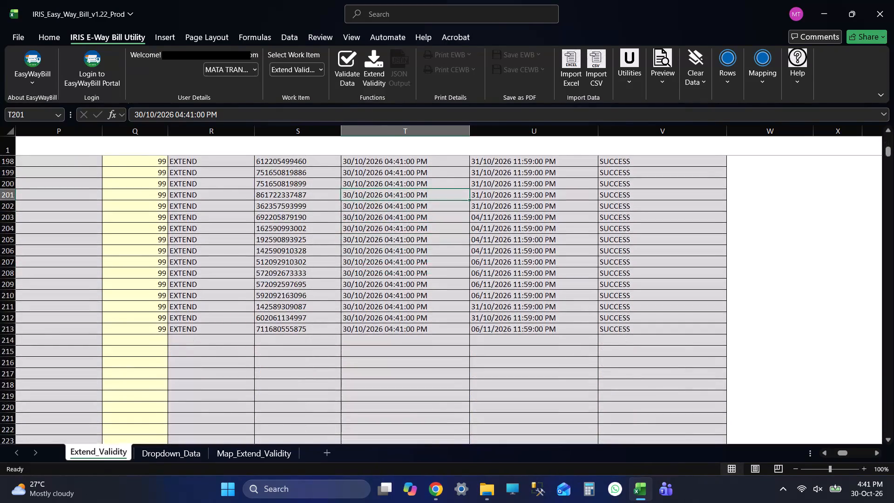
pyautogui.press('pagedown')
pyautogui.press('pageup')
pyautogui.press('pageup')
pyautogui.press('pageup')
pyautogui.press('pageup')
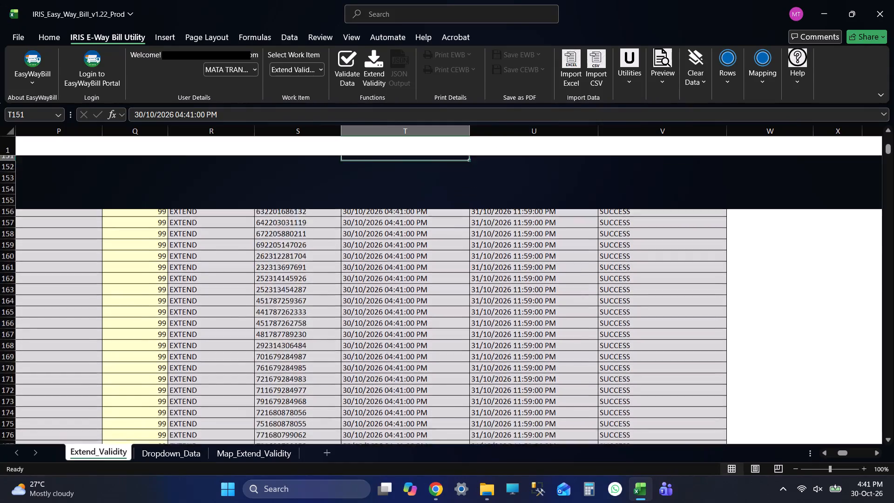
pyautogui.press('pageup')
pyautogui.press('pageup')
pyautogui.press('pageup')
pyautogui.press('pageup')
pyautogui.press('pageup')
pyautogui.press('pageup')
pyautogui.press('pageup')
pyautogui.press('pageup')
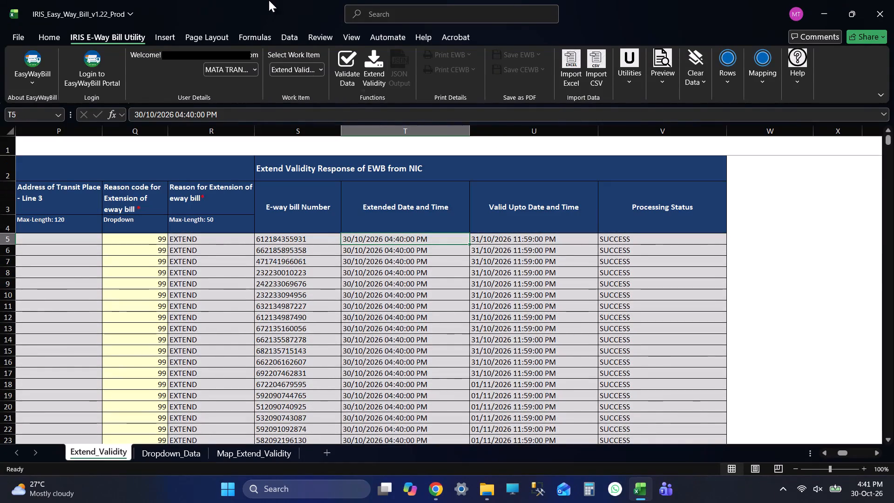
# Copy the entire Extend_Validity sheet and paste it into a new blank workbook starting at cell A1.
pyautogui.click(8, 128)
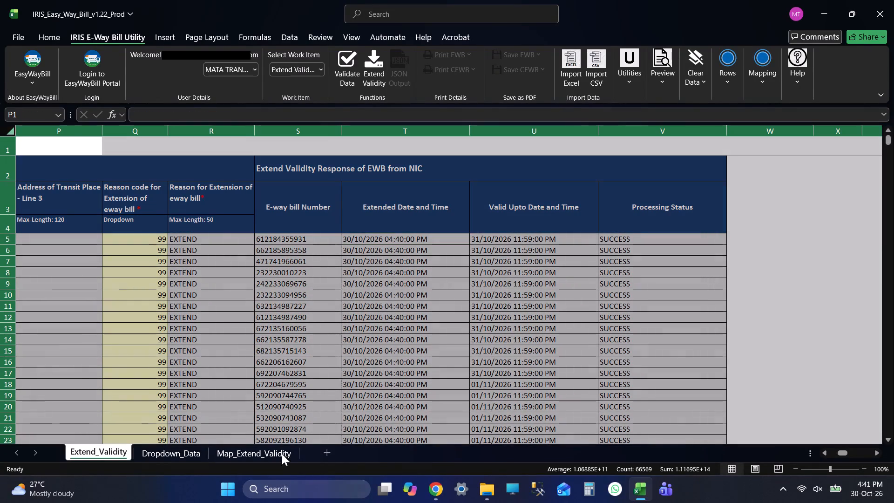
pyautogui.hotkey('ctrl', 'c')
pyautogui.hotkey('ctrl', 'c')
pyautogui.hotkey('ctrl', 'c')
pyautogui.hotkey('ctrl', 'c')
pyautogui.hotkey('ctrl', 'c')
pyautogui.hotkey('ctrl', 'c')
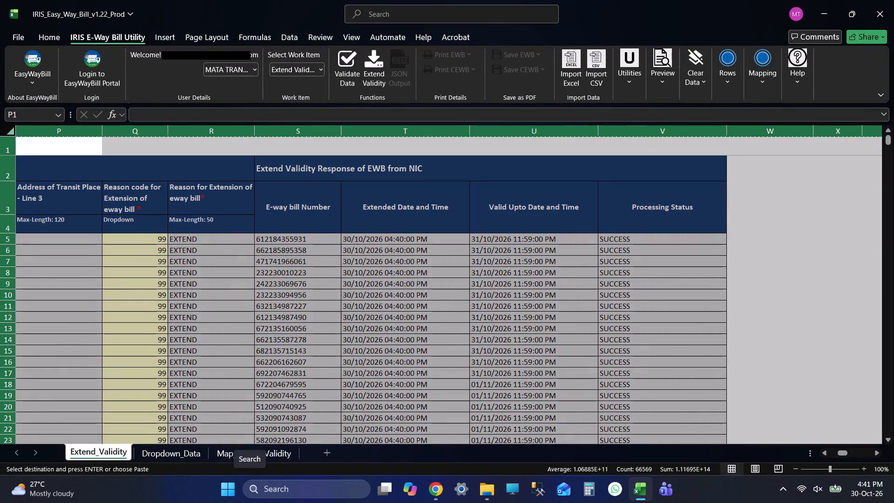
pyautogui.rightClick(637, 486)
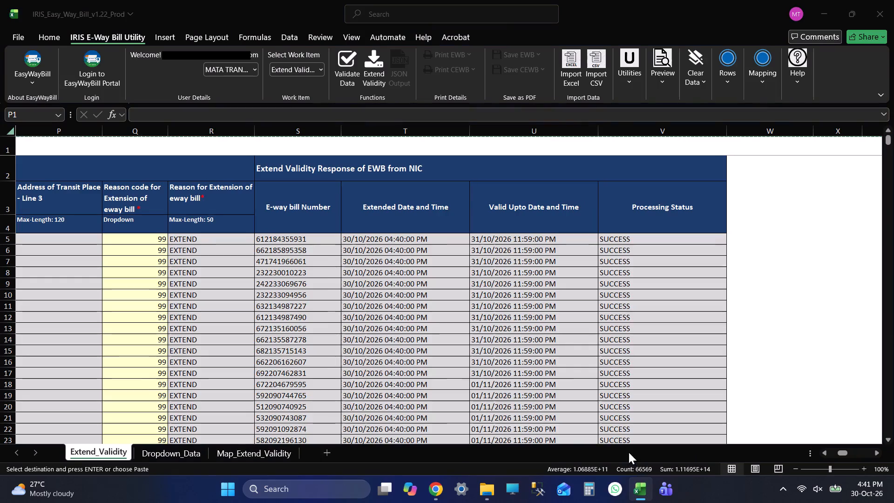
pyautogui.click(630, 413)
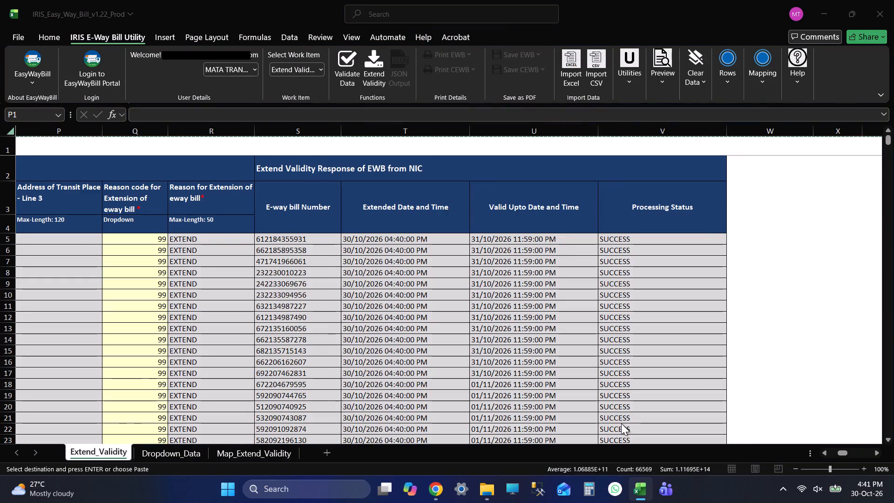
pyautogui.hotkey('ctrl', 'v')
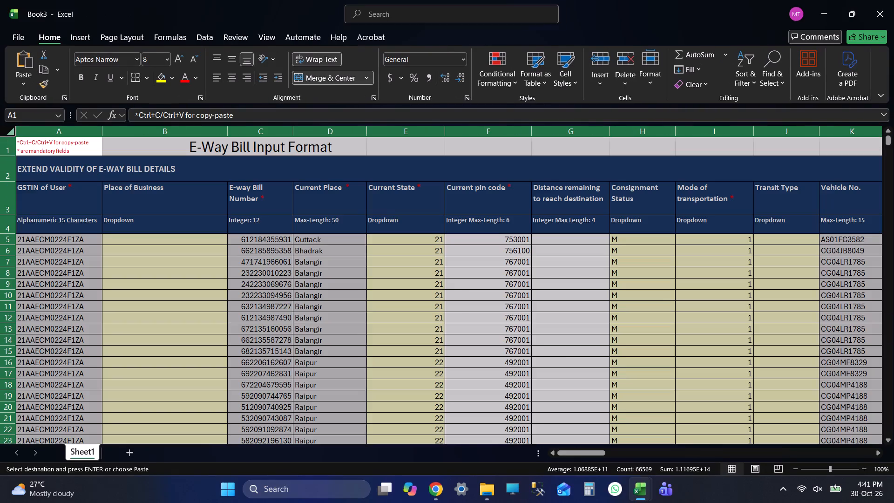
# Examine the pasted data in the new workbook at its last filled row, across its columns and up through the response rows.
pyautogui.click(61, 145)
pyautogui.click(271, 263)
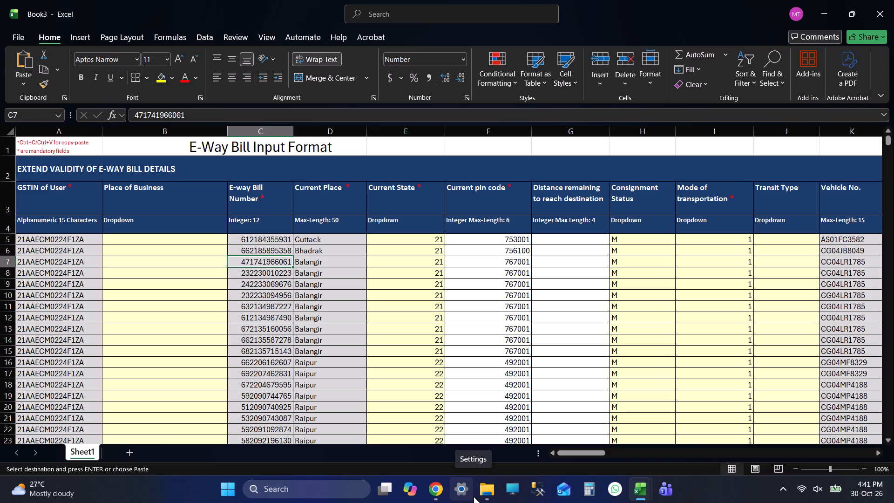
pyautogui.hotkey('ctrl', 'Down')
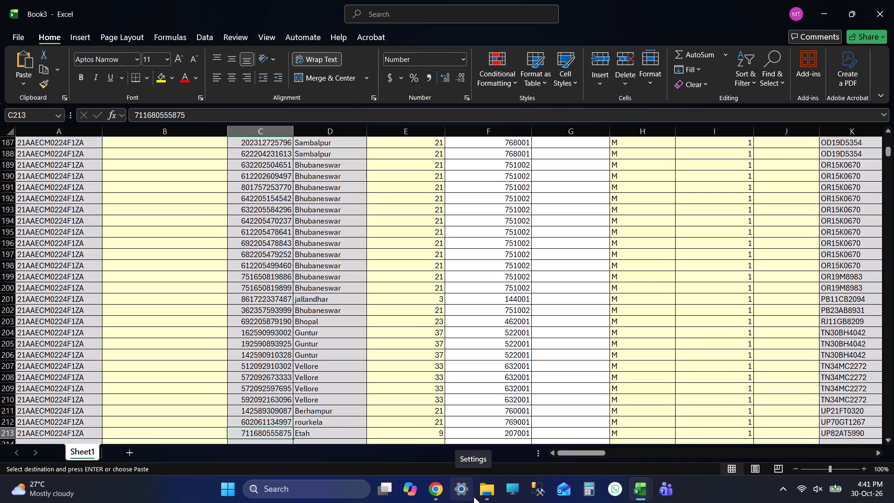
pyautogui.press('Right')
pyautogui.press('Right')
pyautogui.press('Right')
pyautogui.press('Right')
pyautogui.press('Right')
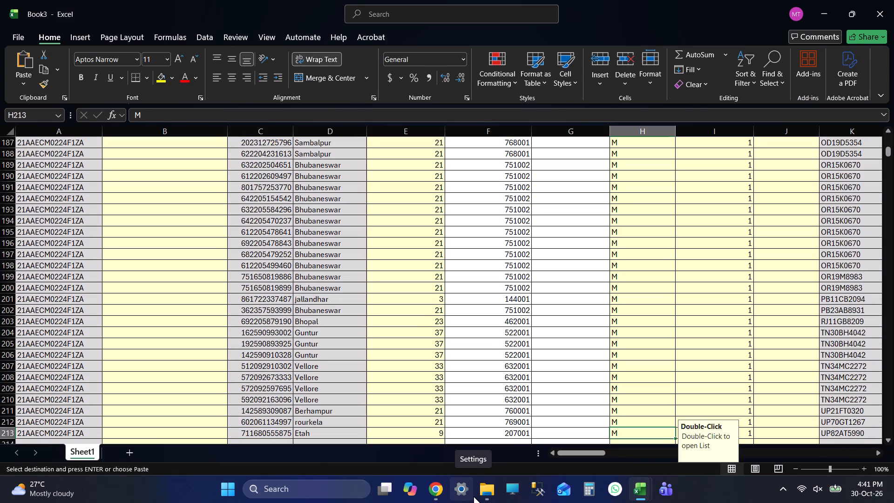
pyautogui.press('Right')
pyautogui.press('Right')
pyautogui.press('Right')
pyautogui.press('Right')
pyautogui.press('Right')
pyautogui.press('Right')
pyautogui.press('Right')
pyautogui.press('Right')
pyautogui.press('Right')
pyautogui.press('Right')
pyautogui.press('Right')
pyautogui.press('Right')
pyautogui.press('Right')
pyautogui.press('Right')
pyautogui.press('Right')
pyautogui.press('Right')
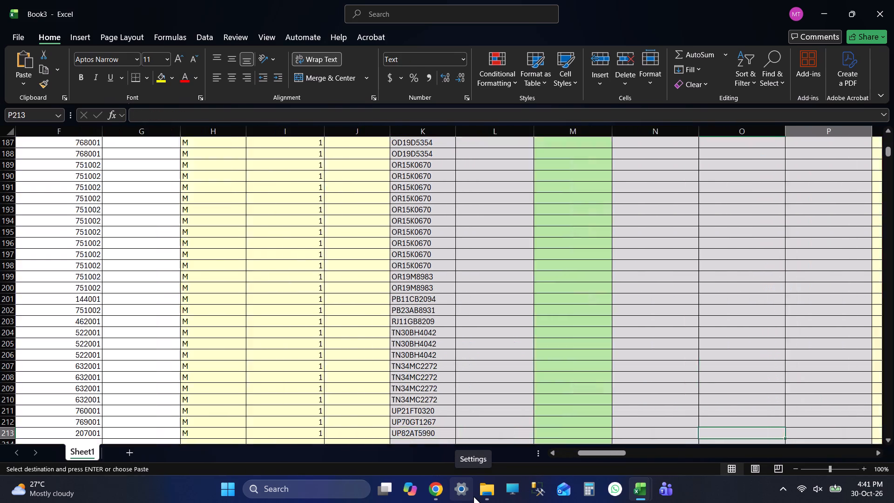
pyautogui.press('Right')
pyautogui.press('Right')
pyautogui.press('Right')
pyautogui.press('Left')
pyautogui.press('Left')
pyautogui.press('Left')
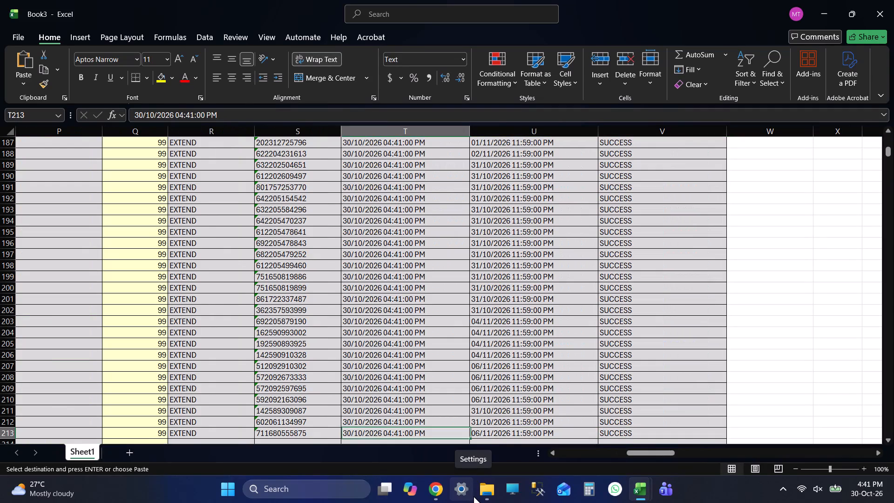
pyautogui.press('pageup')
pyautogui.press('pageup')
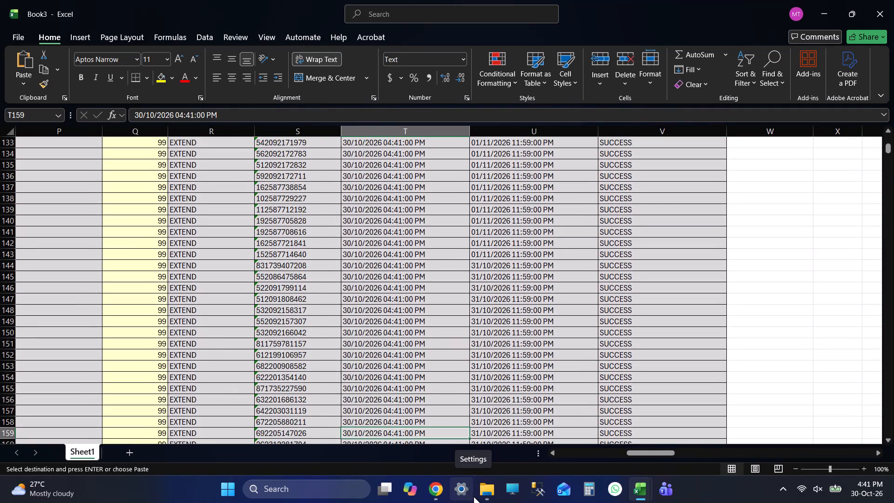
pyautogui.press('pageup')
pyautogui.press('pageup')
pyautogui.press('pageup')
pyautogui.press('pageup')
pyautogui.press('pageup')
pyautogui.press('pageup')
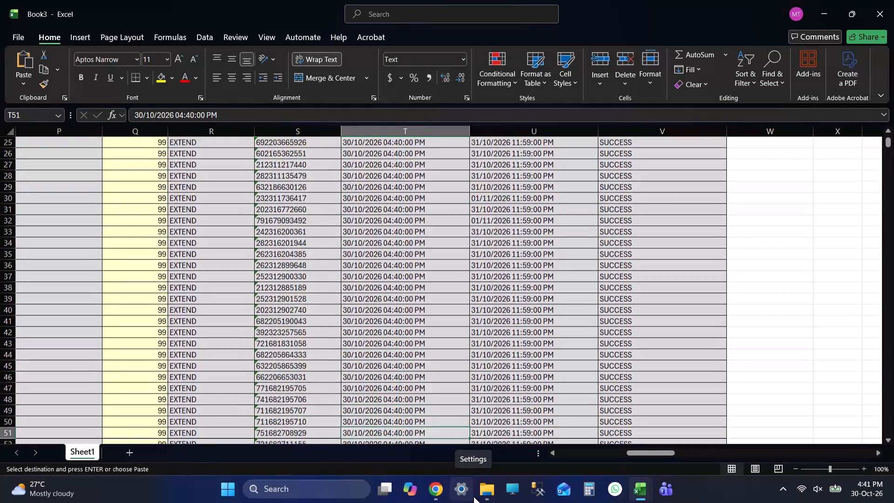
pyautogui.press('pageup')
pyautogui.press('pageup')
pyautogui.press('pageup')
pyautogui.press('pageup')
pyautogui.press('pageup')
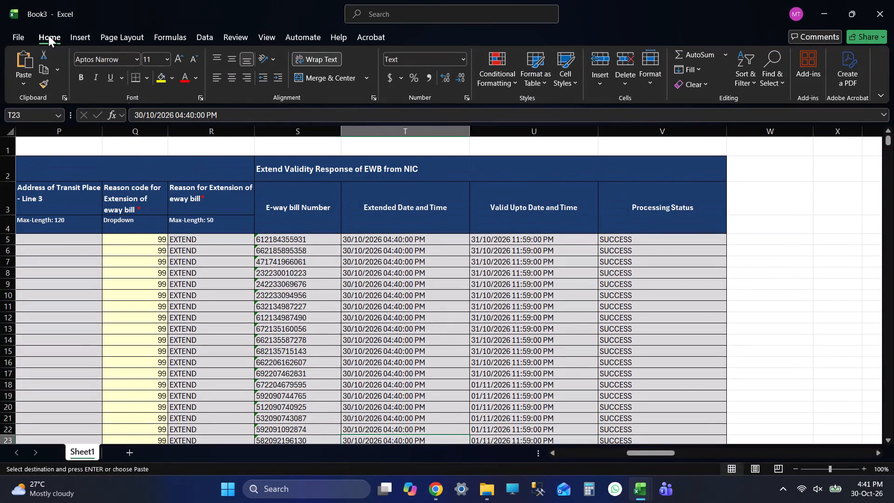
# Save the new workbook as 20261030 on road in the abhijit folder on drive F.
pyautogui.click(22, 38)
pyautogui.click(48, 190)
pyautogui.doubleClick(169, 227)
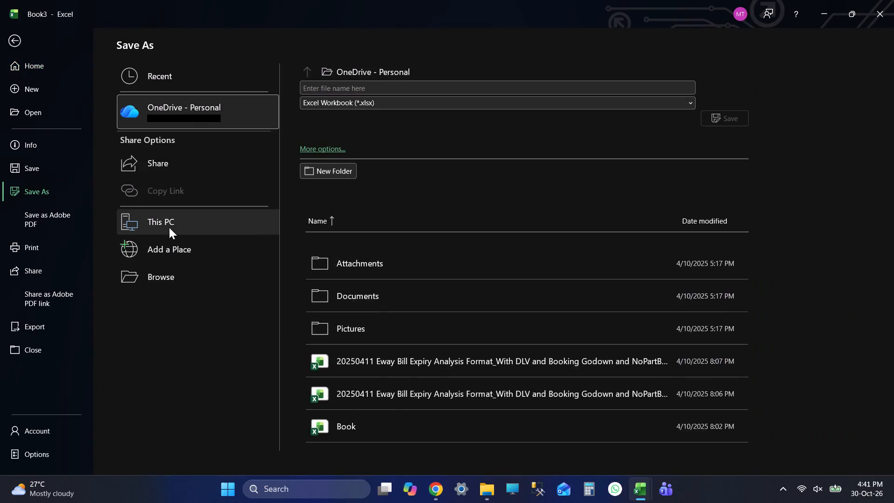
pyautogui.moveTo(87, 92); pyautogui.dragTo(88, 151)
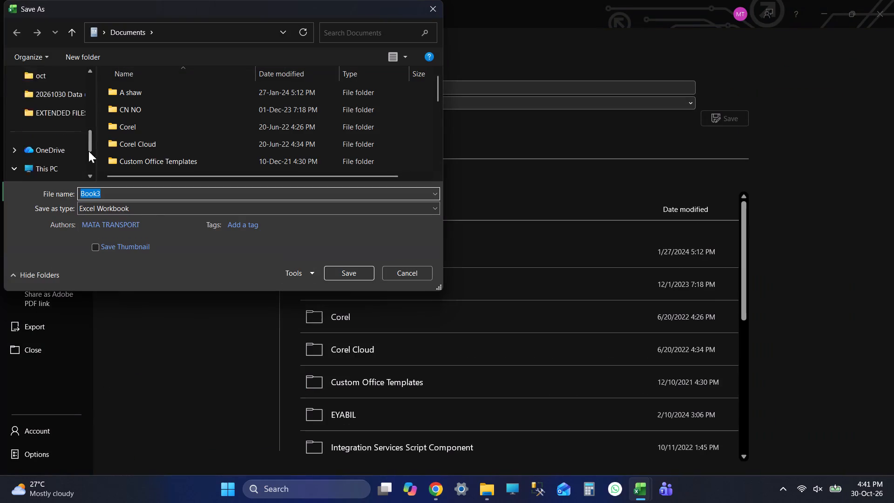
pyautogui.moveTo(88, 151); pyautogui.dragTo(88, 170)
pyautogui.click(56, 115)
pyautogui.doubleClick(157, 130)
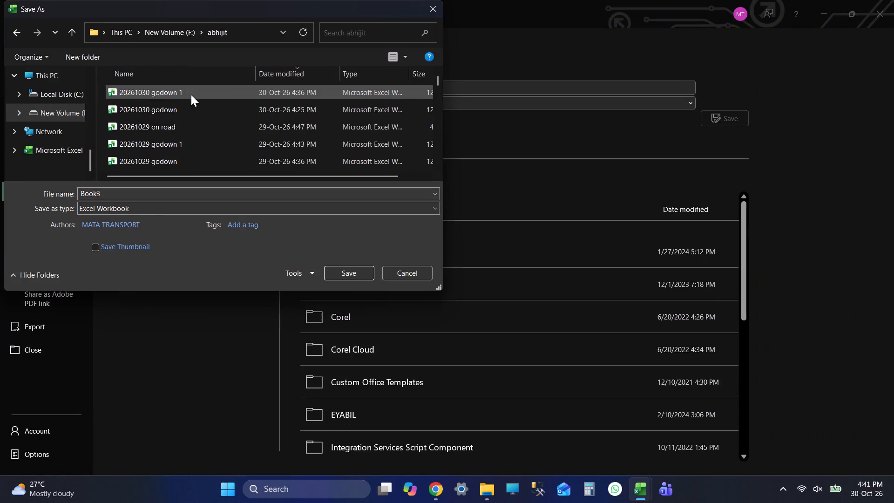
pyautogui.click(166, 125)
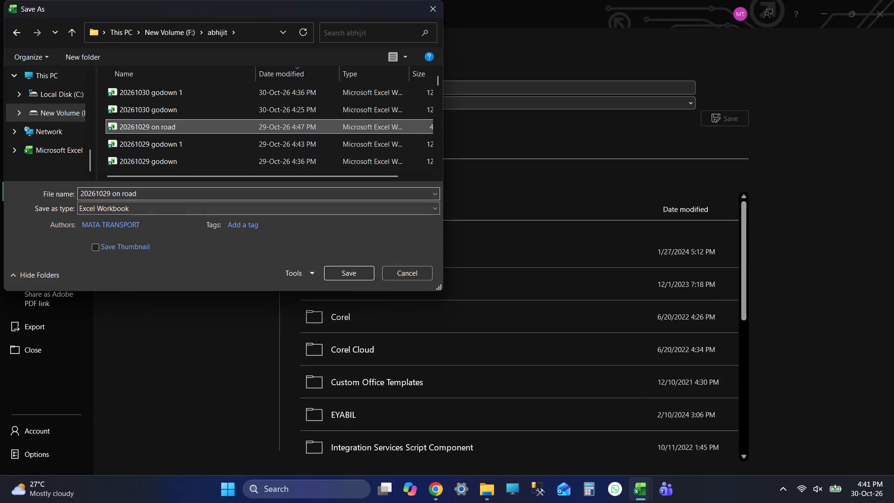
pyautogui.tripleClick(103, 192)
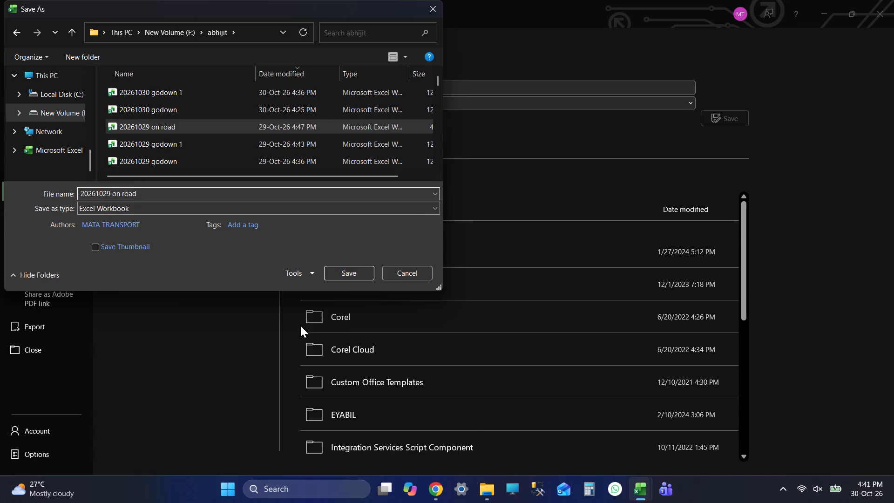
pyautogui.press('Delete')
pyautogui.press('Delete')
pyautogui.write('30')
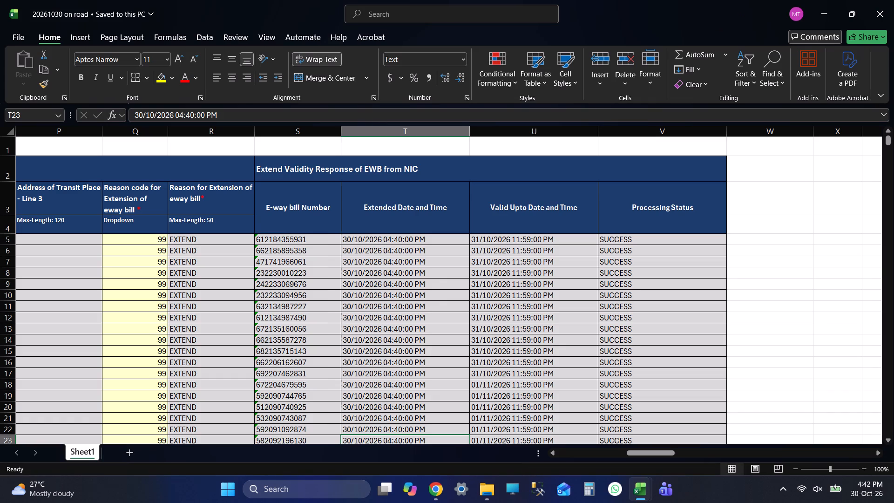
# Examine the saved workbook from its header cells to the last filled row and across to the Processing Status column.
pyautogui.click(332, 144)
pyautogui.hotkey('ctrl', 'Left')
pyautogui.hotkey('ctrl', 'Left')
pyautogui.hotkey('ctrl', 'Left')
pyautogui.hotkey('ctrl', 'Left')
pyautogui.hotkey('ctrl', 'Left')
pyautogui.press('Up')
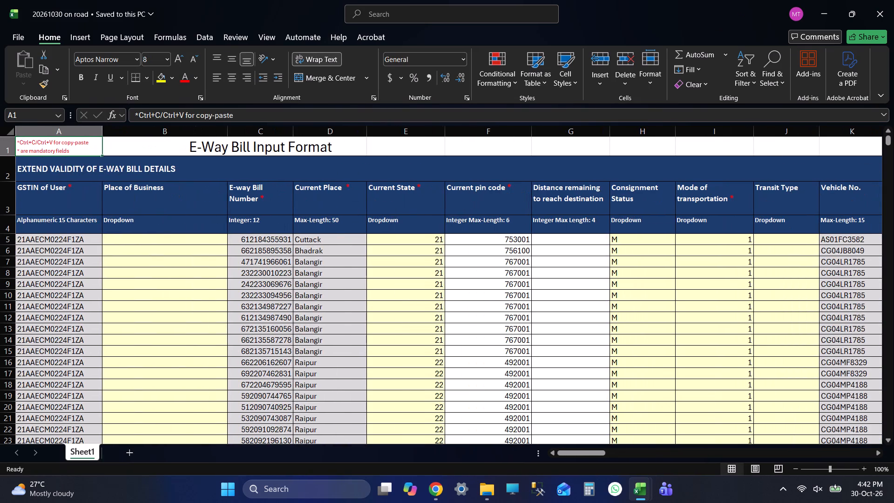
pyautogui.press('Up')
pyautogui.press('Up')
pyautogui.press('Up')
pyautogui.press('Up')
pyautogui.press('Left')
pyautogui.press('Left')
pyautogui.press('Left')
pyautogui.press('Left')
pyautogui.press('Up')
pyautogui.press('Up')
pyautogui.press('Up')
pyautogui.press('Right')
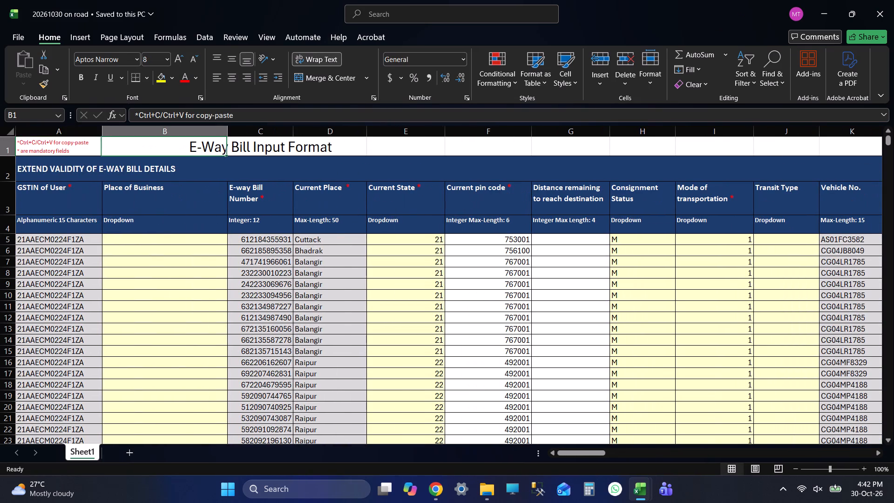
pyautogui.press('Right')
pyautogui.press('Down')
pyautogui.press('Down')
pyautogui.press('Down')
pyautogui.press('Down')
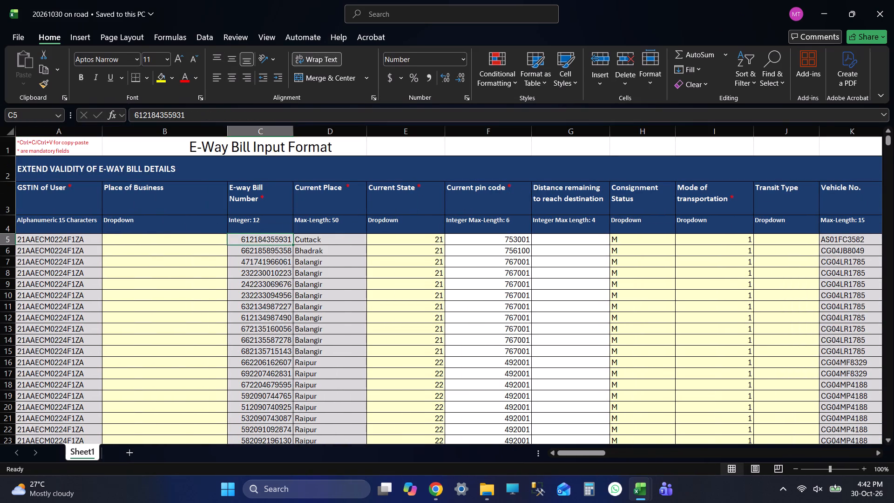
pyautogui.hotkey('ctrl', 'Down')
pyautogui.press('Right')
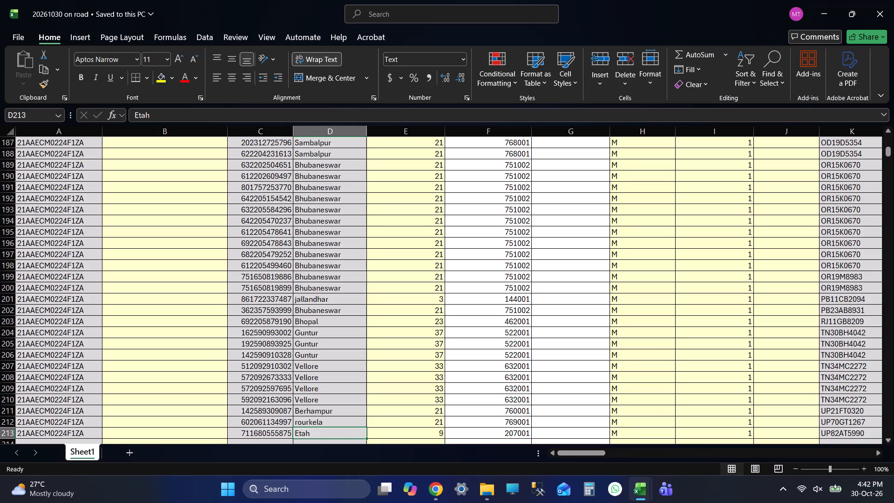
pyautogui.press('Right')
pyautogui.press('Right')
pyautogui.press('Right')
pyautogui.press('Right')
pyautogui.press('Right')
pyautogui.press('Right')
pyautogui.press('Right')
pyautogui.press('Right')
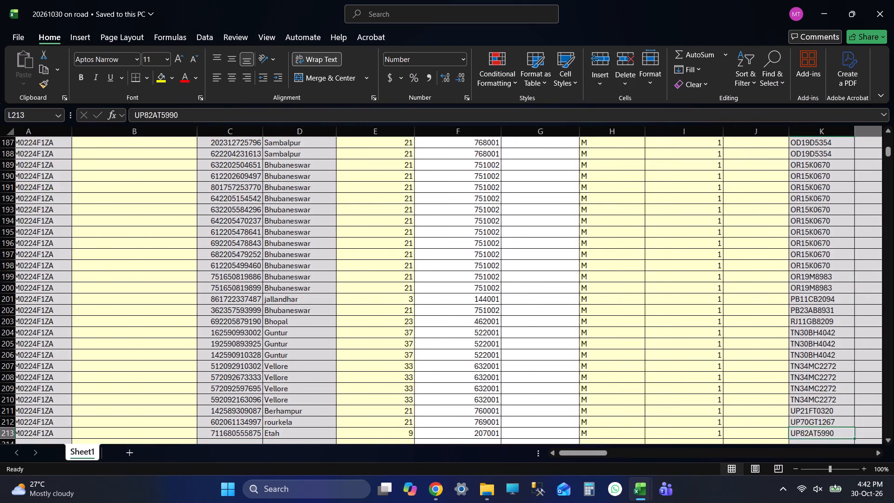
pyautogui.press('Right')
pyautogui.press('Right')
pyautogui.press('Right')
pyautogui.press('Right')
pyautogui.press('Right')
pyautogui.press('Right')
pyautogui.press('Right')
pyautogui.press('Right')
pyautogui.press('Right')
pyautogui.press('Right')
pyautogui.press('Right')
pyautogui.press('Right')
pyautogui.press('Right')
pyautogui.press('Left')
pyautogui.press('Left')
pyautogui.press('Left')
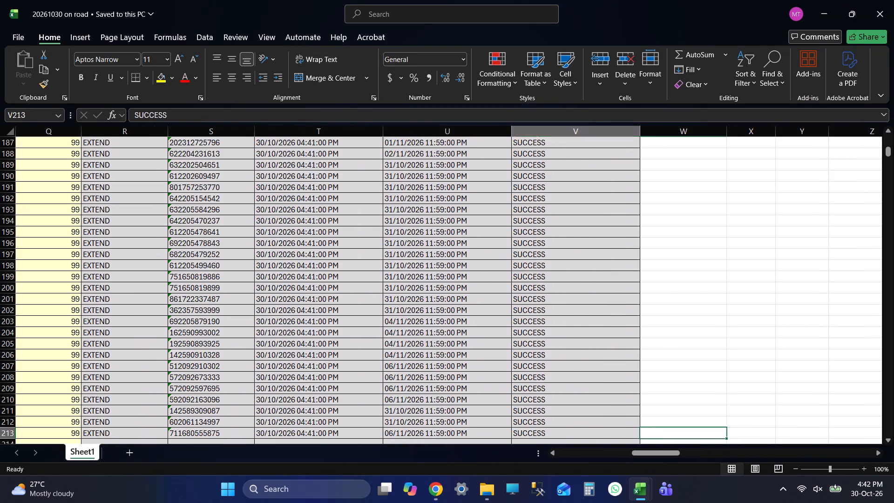
# Examine the response columns of the 20261030 on road workbook from row 213 up to the header rows.
pyautogui.press('Left')
pyautogui.press('Left')
pyautogui.press('pageup')
pyautogui.press('pageup')
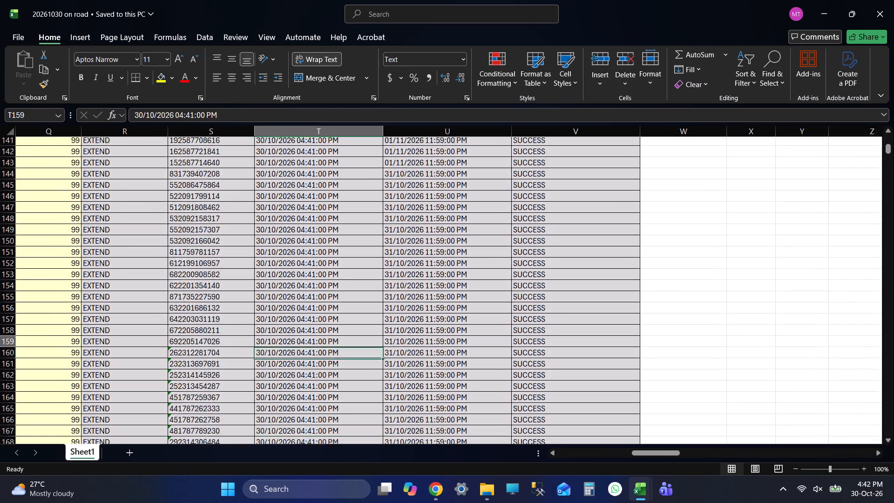
pyautogui.press('pageup')
pyautogui.press('pageup')
pyautogui.press('pageup')
pyautogui.press('pageup')
pyautogui.press('pageup')
pyautogui.press('pageup')
pyautogui.press('pageup')
pyautogui.press('pageup')
pyautogui.press('pageup')
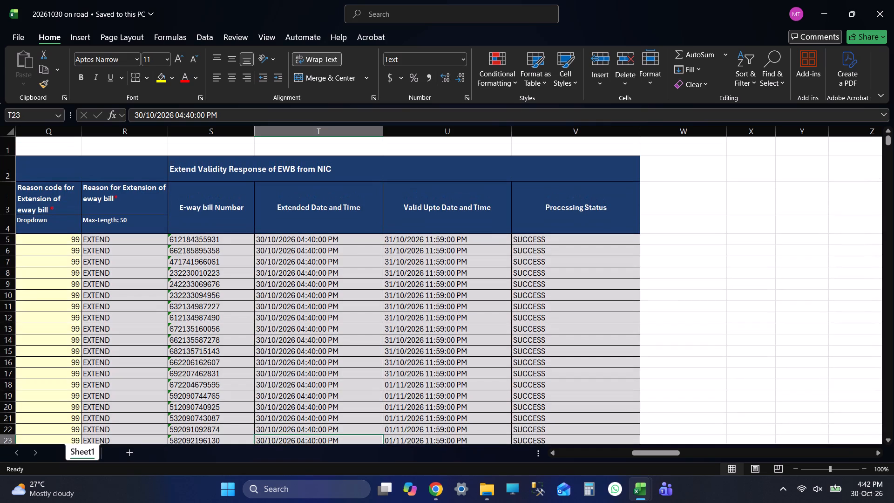
# Save and close the 20261030 on road workbook.
pyautogui.hotkey('ctrl', 's')
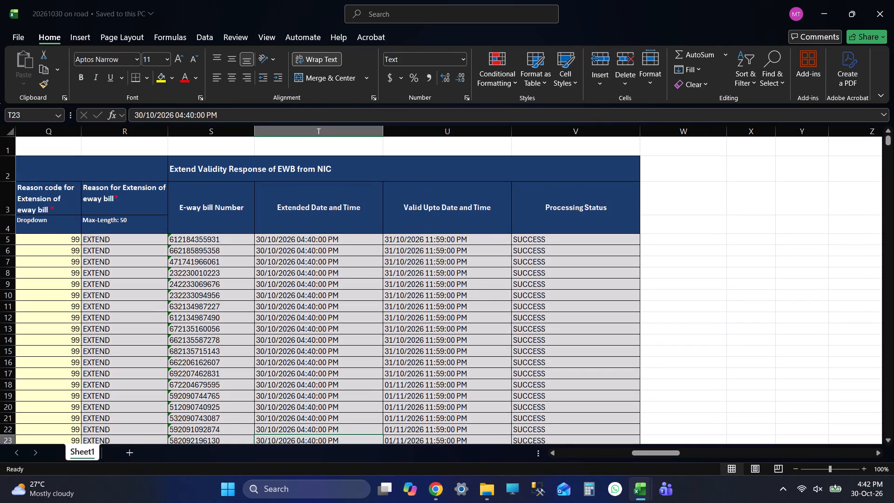
pyautogui.click(893, 0)
pyautogui.click(357, 263)
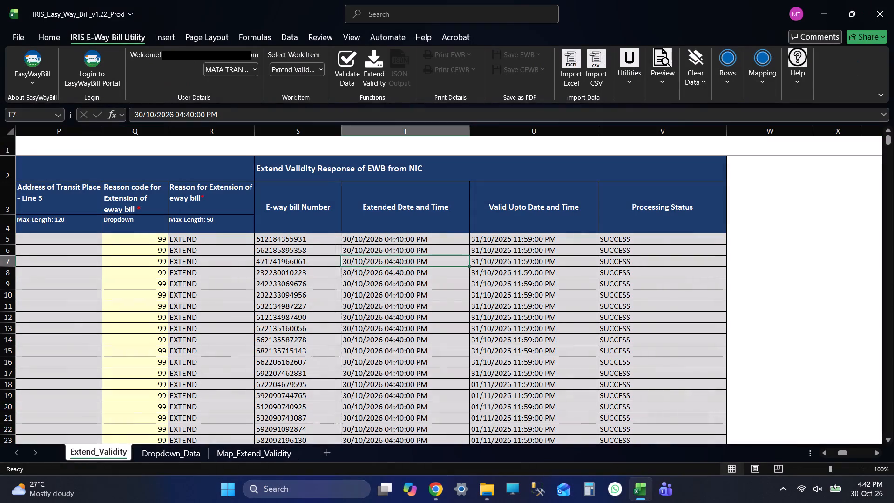
# Save and close the IRIS_Easy_Way_Bill_v1.22_Prod workbook after glancing over its Extend_Validity rows.
pyautogui.hotkey('ctrl', 's')
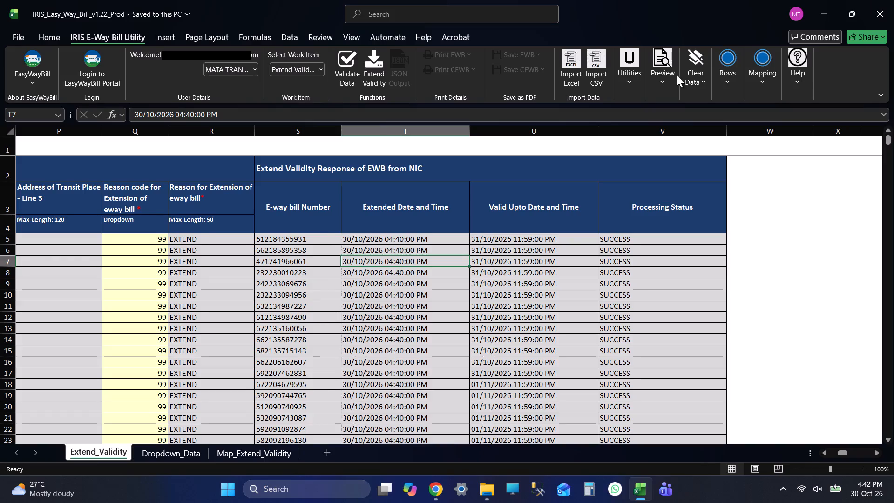
pyautogui.scroll(-13, 457, 313)
pyautogui.scroll(1, 490, 287)
pyautogui.scroll(-15, 490, 287)
pyautogui.scroll(1, 499, 344)
pyautogui.scroll(-1, 505, 346)
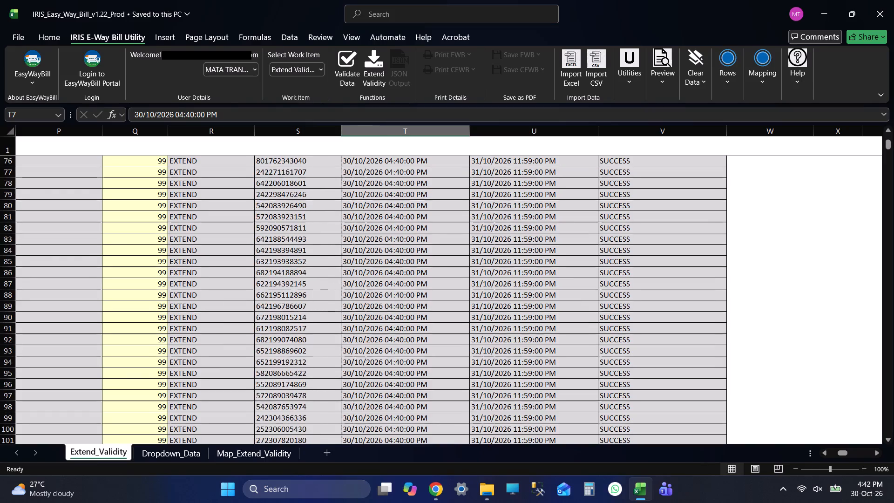
pyautogui.click(893, 0)
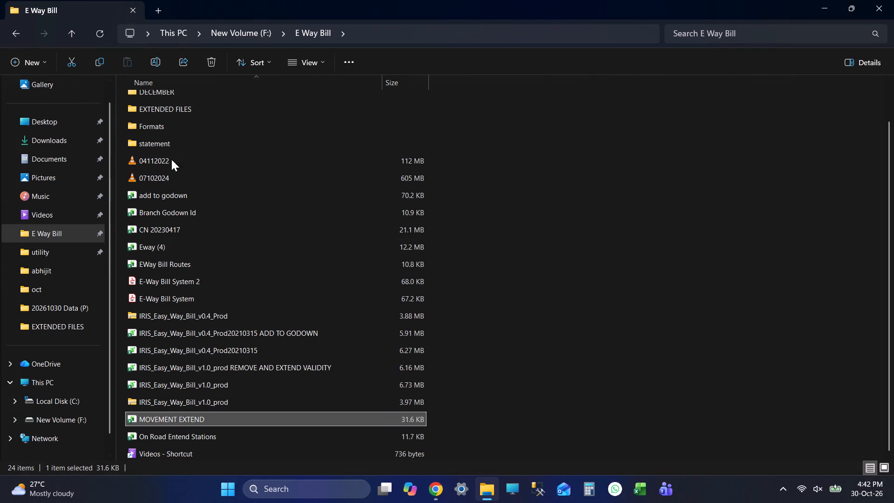
# Open EXTENDED FILE 20261030 from the EXTENDED FILES folder and show its BOOKING sheet.
pyautogui.click(169, 106)
pyautogui.moveTo(201, 110); pyautogui.dragTo(215, 115)
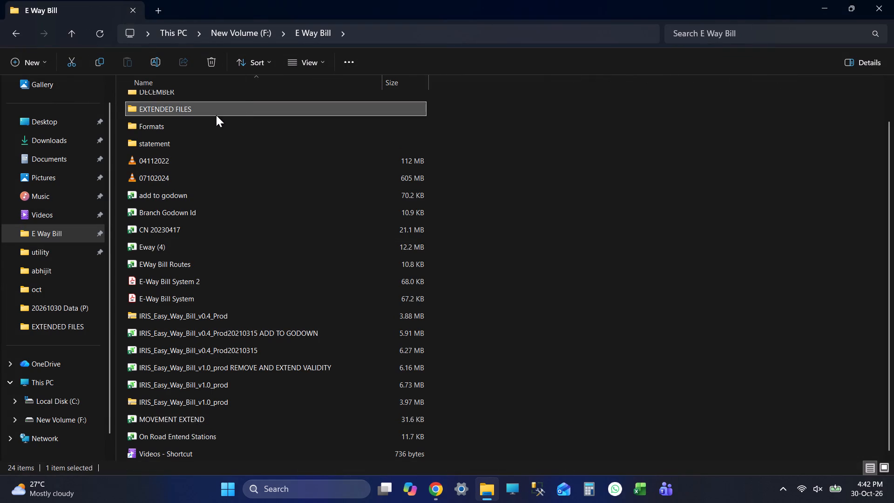
pyautogui.doubleClick(196, 113)
pyautogui.doubleClick(200, 102)
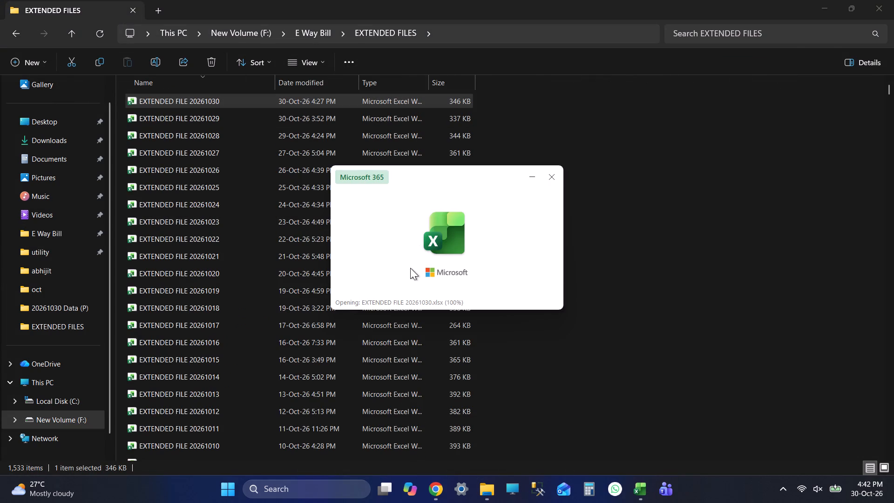
pyautogui.click(196, 454)
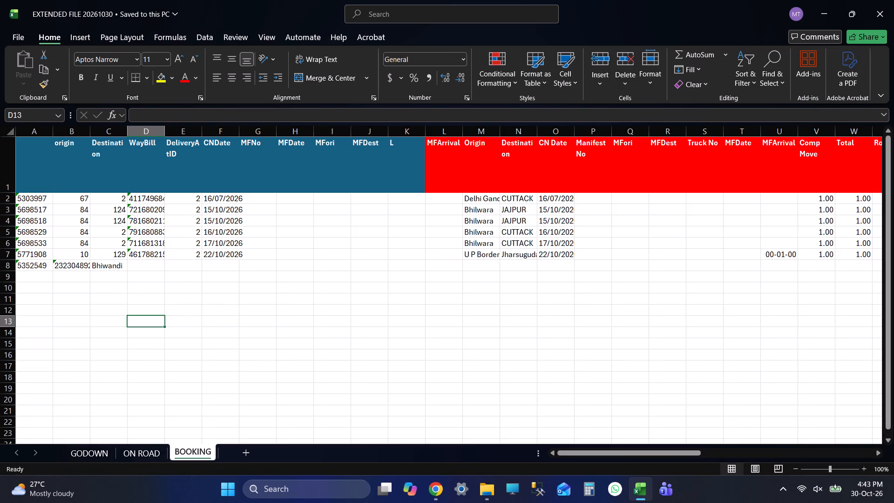
pyautogui.click(138, 212)
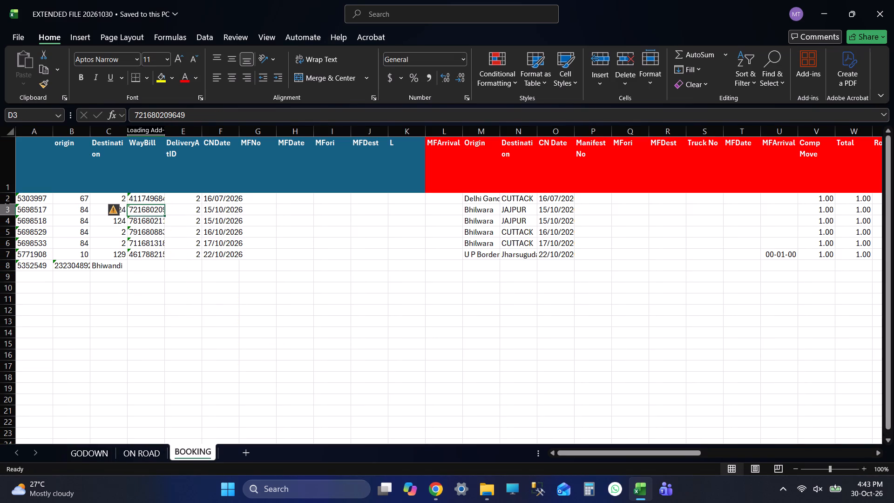
pyautogui.hotkey('ctrl', 'c')
pyautogui.hotkey('alt', 'Tab')
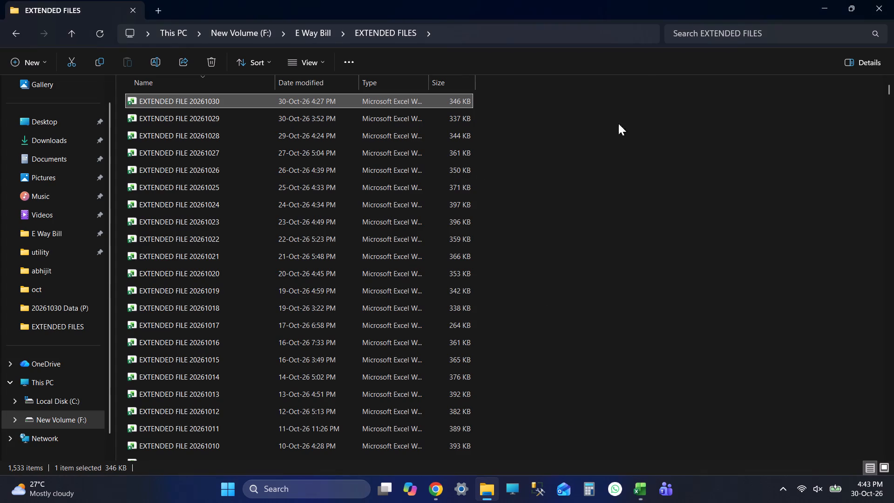
pyautogui.click(893, 0)
pyautogui.hotkey('alt', 'Tab')
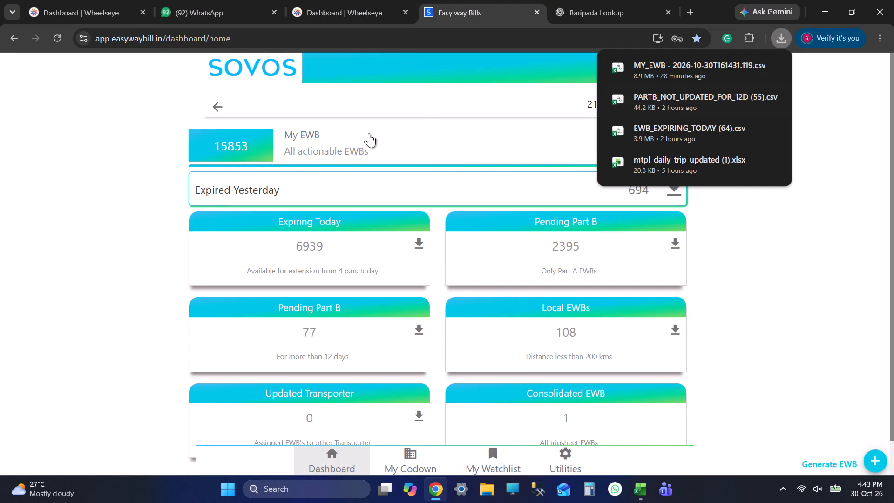
pyautogui.click(362, 143)
pyautogui.click(345, 171)
pyautogui.click(410, 133)
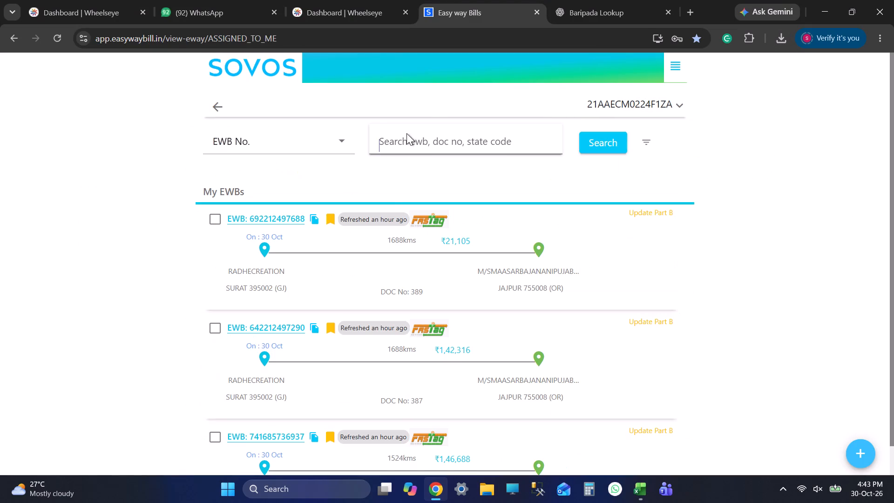
pyautogui.hotkey('ctrl', 'v')
pyautogui.click(611, 142)
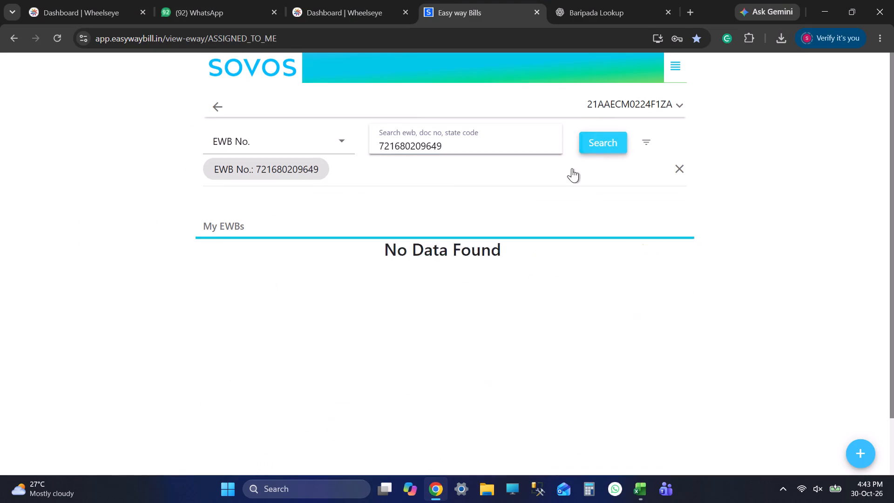
pyautogui.click(205, 274)
pyautogui.click(843, 439)
pyautogui.click(853, 447)
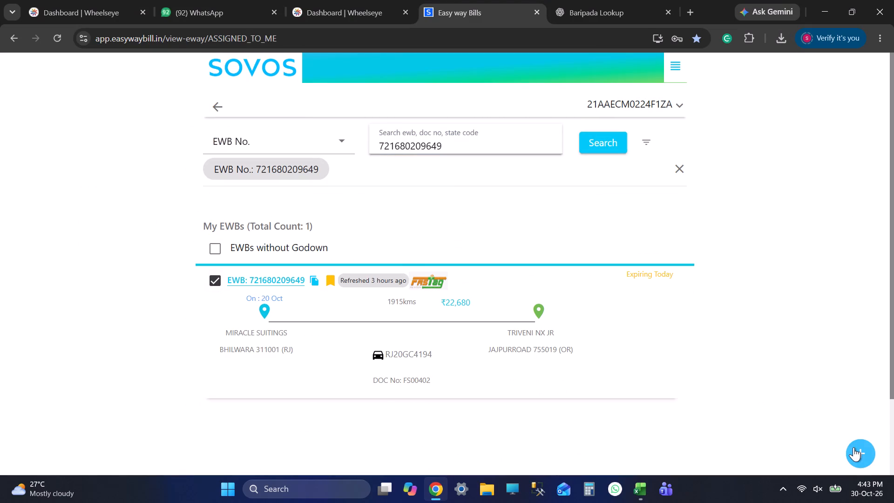
pyautogui.click(814, 355)
pyautogui.hotkey('alt', 'Tab')
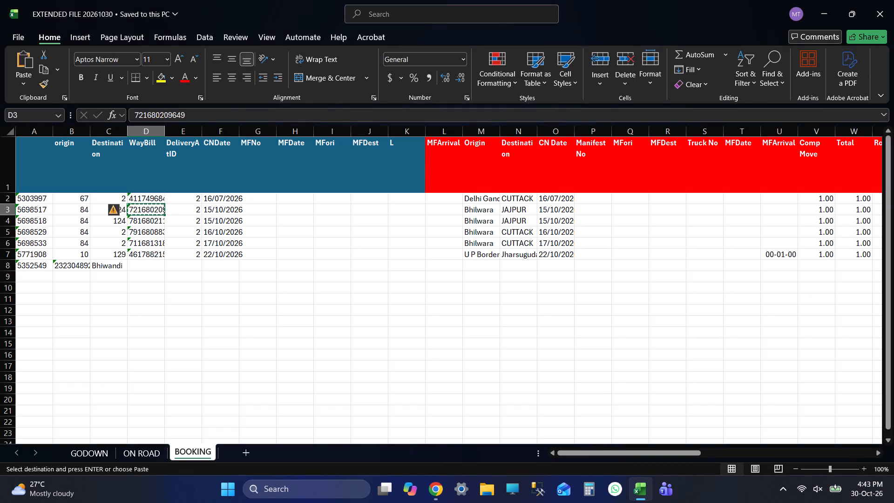
pyautogui.hotkey('alt', 'Tab')
pyautogui.hotkey('alt', 'Tab')
pyautogui.hotkey('alt', 'Tab')
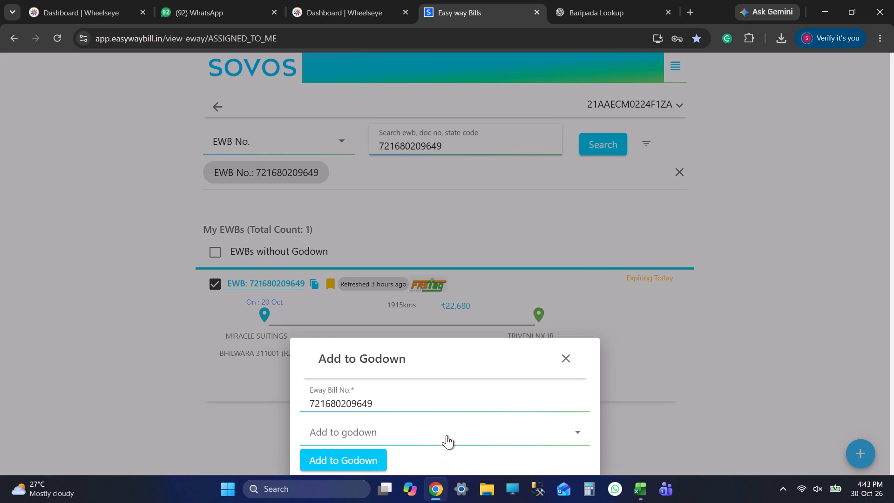
pyautogui.click(447, 435)
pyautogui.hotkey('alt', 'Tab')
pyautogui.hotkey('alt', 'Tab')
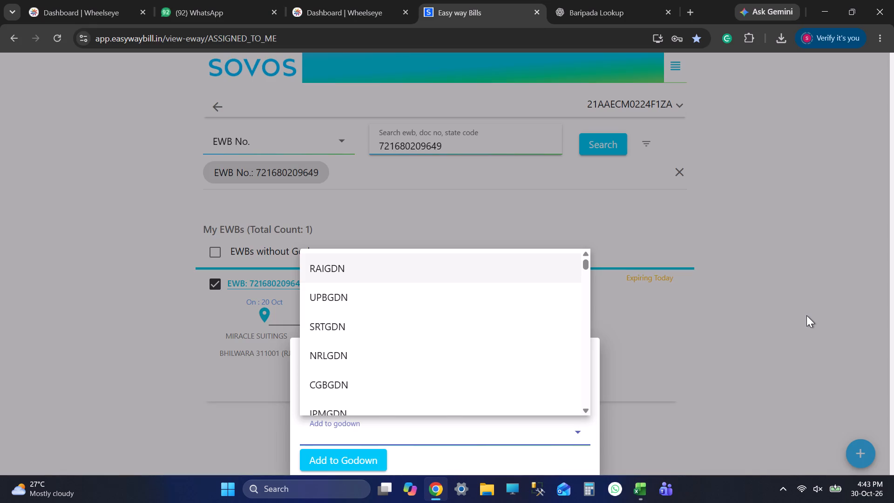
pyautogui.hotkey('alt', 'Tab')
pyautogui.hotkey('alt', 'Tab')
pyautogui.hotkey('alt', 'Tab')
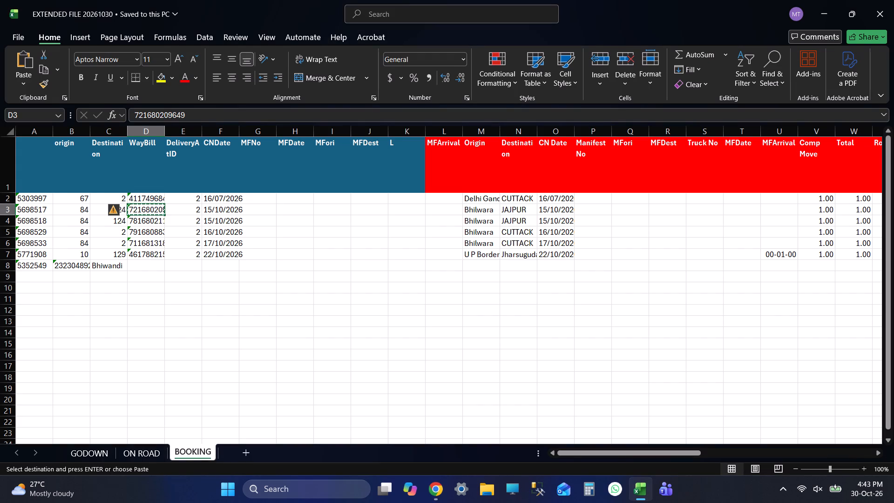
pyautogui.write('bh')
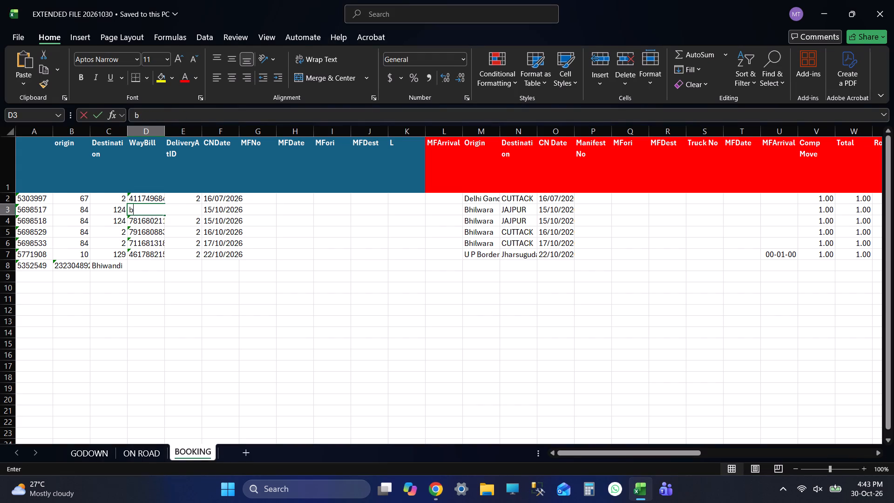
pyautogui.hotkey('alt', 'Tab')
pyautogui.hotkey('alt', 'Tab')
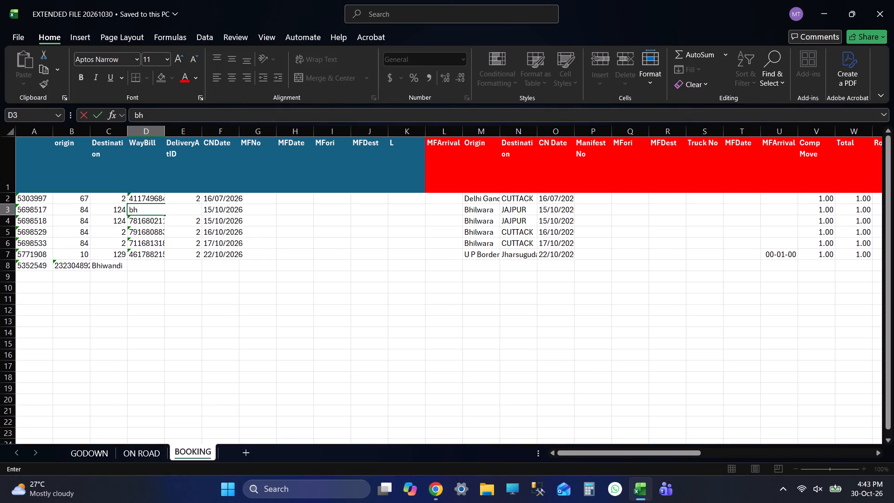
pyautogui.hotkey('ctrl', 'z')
# Search the Add to Godown form's godown list for the Bhilwara godown, using bh, bhl and bhi.
pyautogui.hotkey('alt', 'Tab')
pyautogui.write('bh')
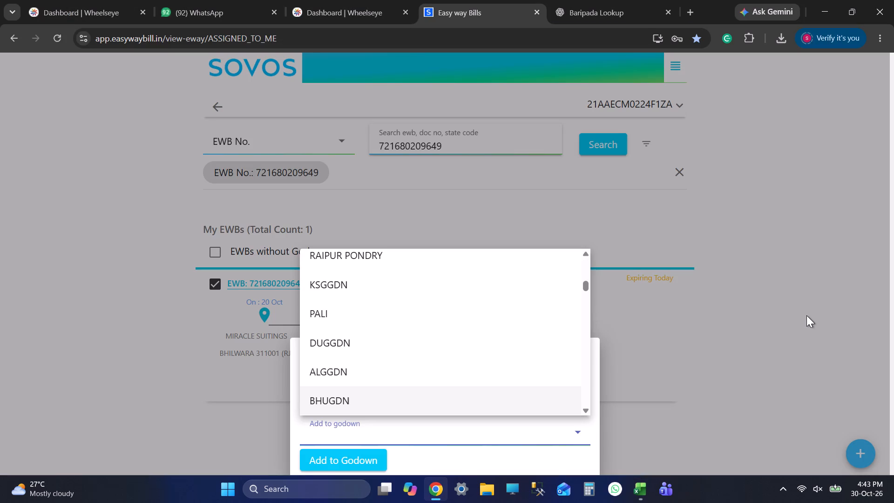
pyautogui.write('bhl')
pyautogui.write('bhl')
pyautogui.click(754, 341)
pyautogui.click(412, 438)
pyautogui.hotkey('alt', 'Tab')
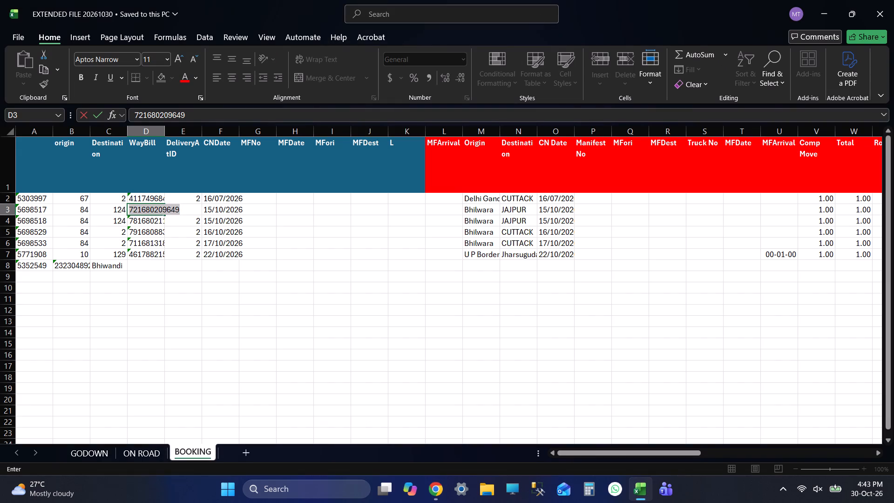
pyautogui.hotkey('alt', 'Tab')
pyautogui.write('bhi')
pyautogui.write('bhi')
pyautogui.click(660, 347)
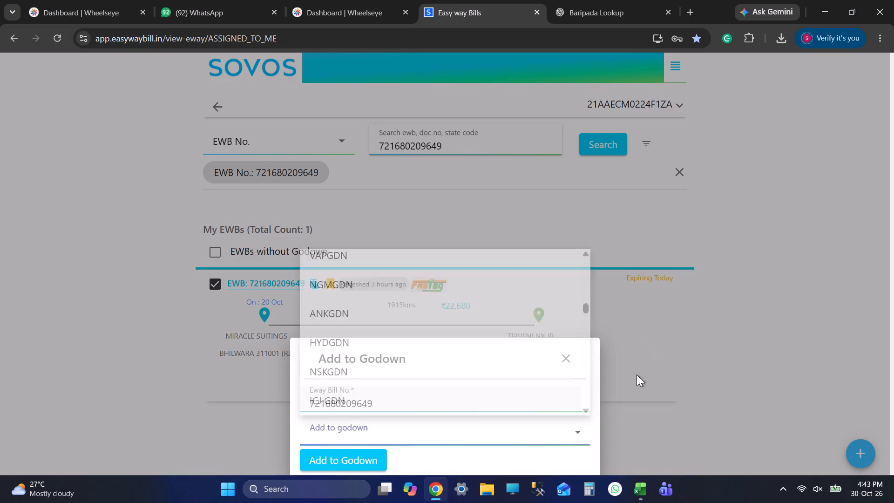
pyautogui.click(364, 428)
pyautogui.write('bh')
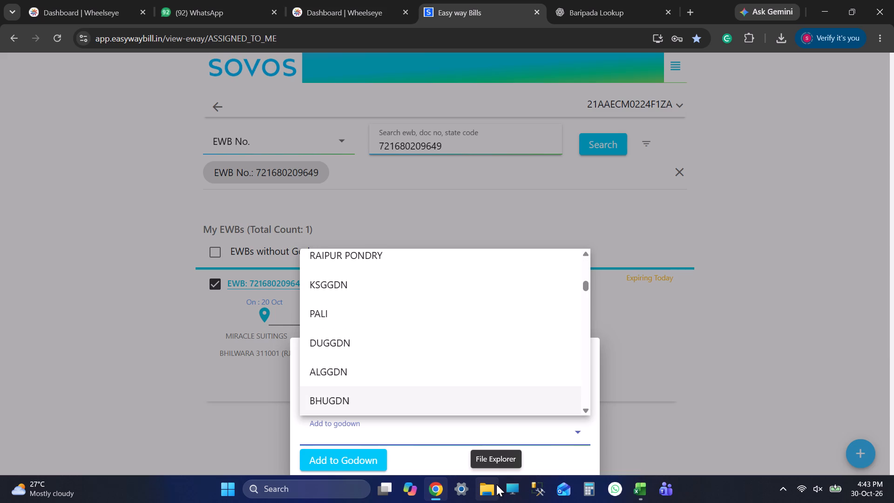
pyautogui.press('Down')
pyautogui.press('Down')
pyautogui.press('Up')
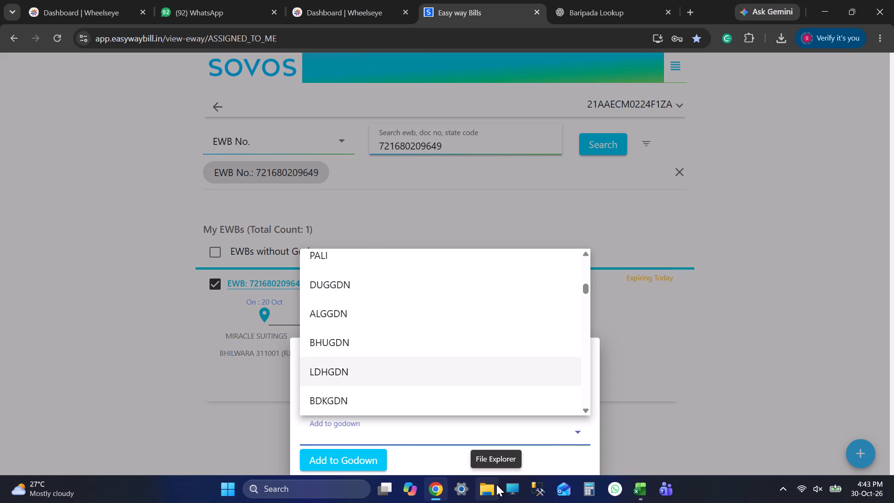
pyautogui.click(655, 403)
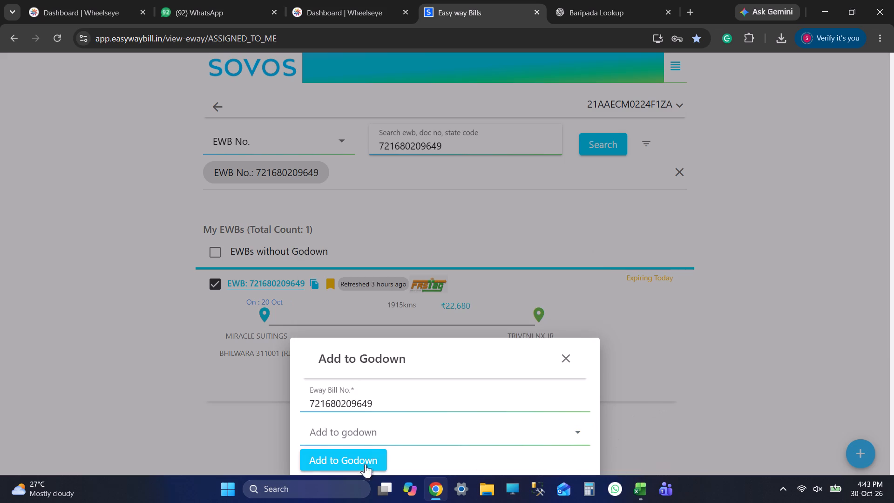
pyautogui.click(384, 438)
pyautogui.write('bhi')
pyautogui.write('bhi')
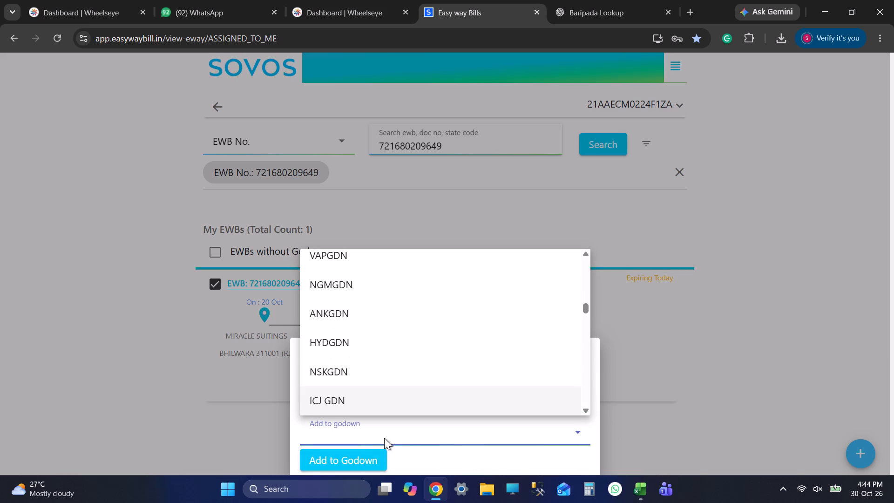
pyautogui.write('bhi')
pyautogui.write('bhlbhlbnhl')
pyautogui.click(773, 284)
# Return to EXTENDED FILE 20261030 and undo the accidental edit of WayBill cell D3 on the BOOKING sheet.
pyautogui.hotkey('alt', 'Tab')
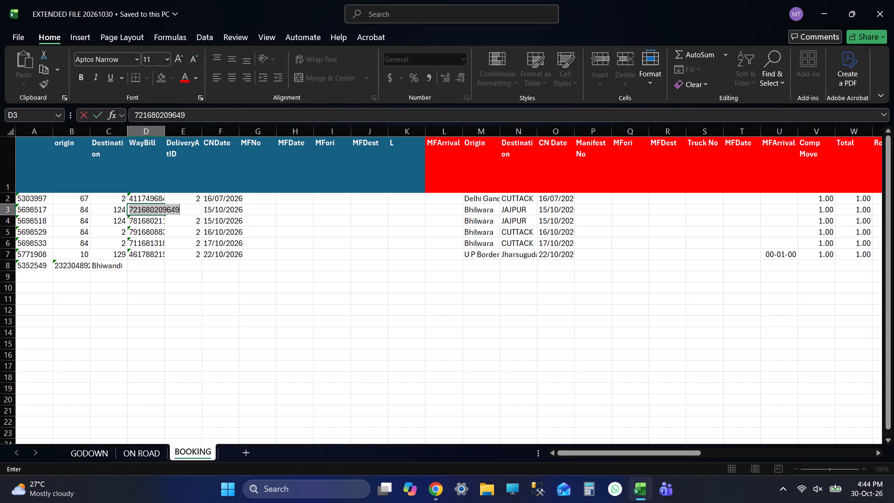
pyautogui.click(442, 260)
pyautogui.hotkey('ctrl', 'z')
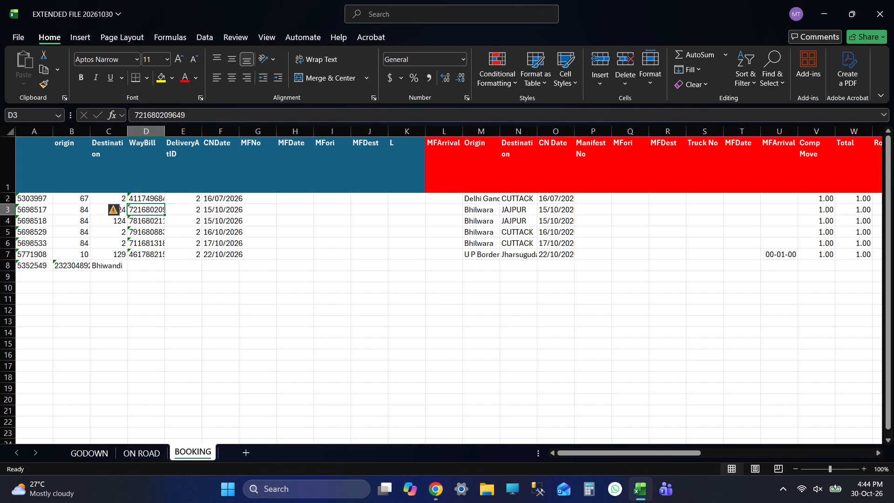
pyautogui.click(473, 251)
pyautogui.hotkey('shift', 'Tab')
pyautogui.hotkey('shift', 'Tab')
pyautogui.hotkey('shift', 'Tab')
pyautogui.hotkey('shift', 'Tab')
pyautogui.hotkey('shift', 'Tab')
pyautogui.hotkey('shift', 'Tab')
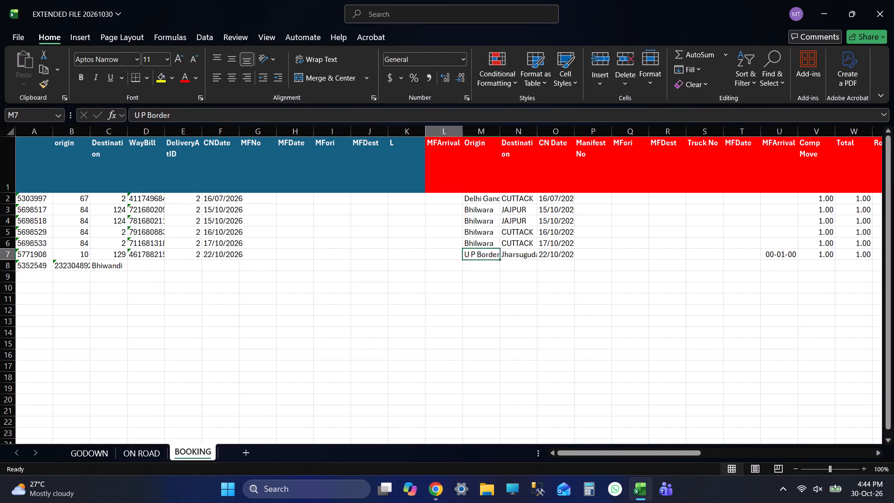
pyautogui.hotkey('shift', 'Tab')
pyautogui.hotkey('shift', 'Tab')
pyautogui.hotkey('shift', 'Tab')
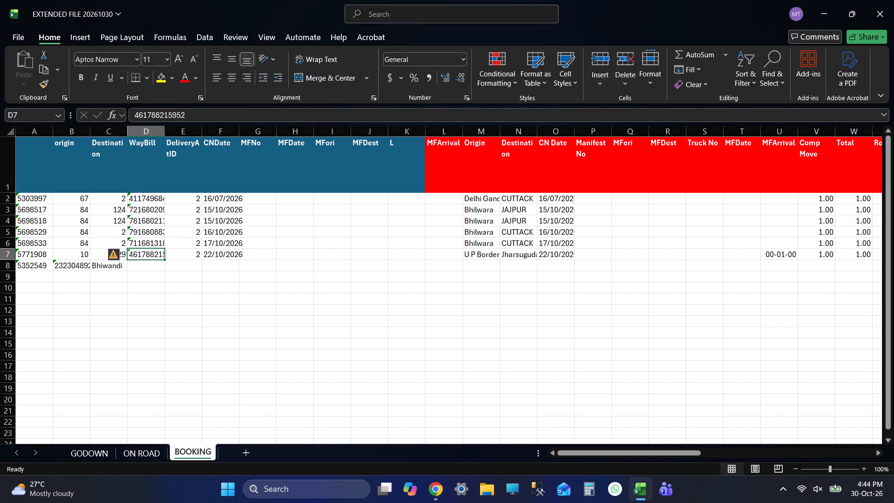
pyautogui.hotkey('ctrl', 'c')
pyautogui.hotkey('alt', 'Tab')
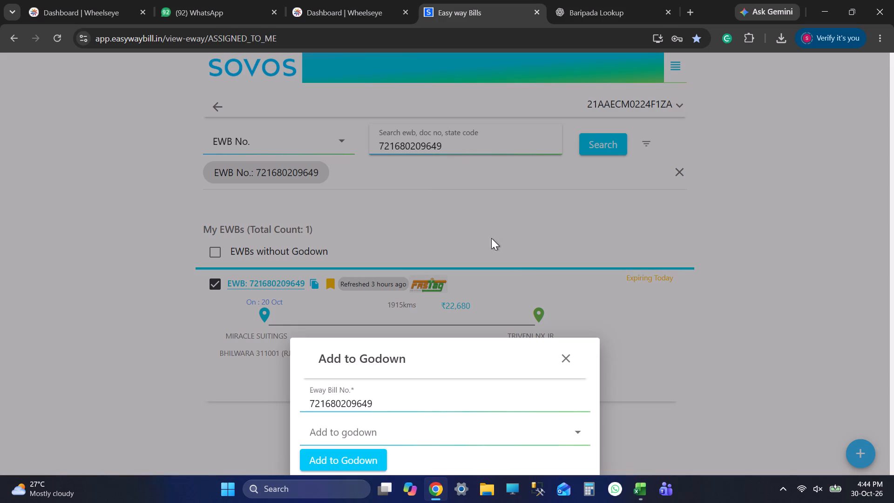
pyautogui.click(560, 357)
pyautogui.doubleClick(426, 145)
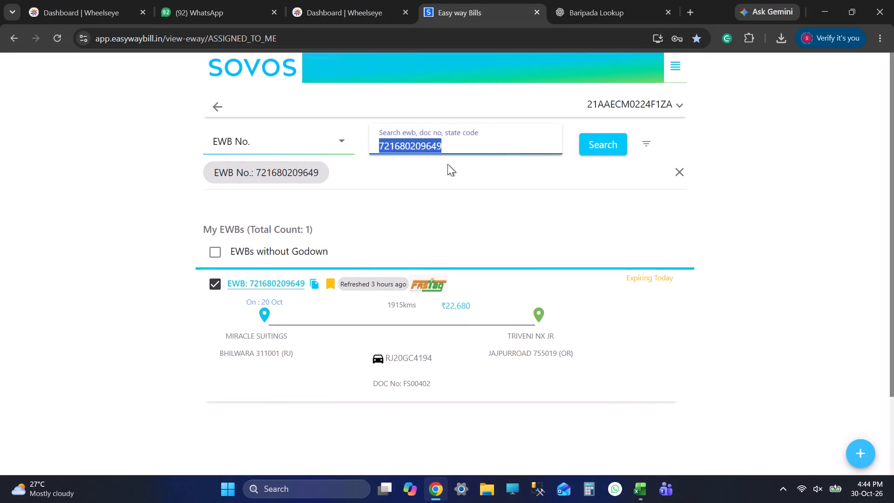
pyautogui.hotkey('ctrl', 'v')
pyautogui.moveTo(612, 144); pyautogui.dragTo(616, 147)
pyautogui.click(209, 294)
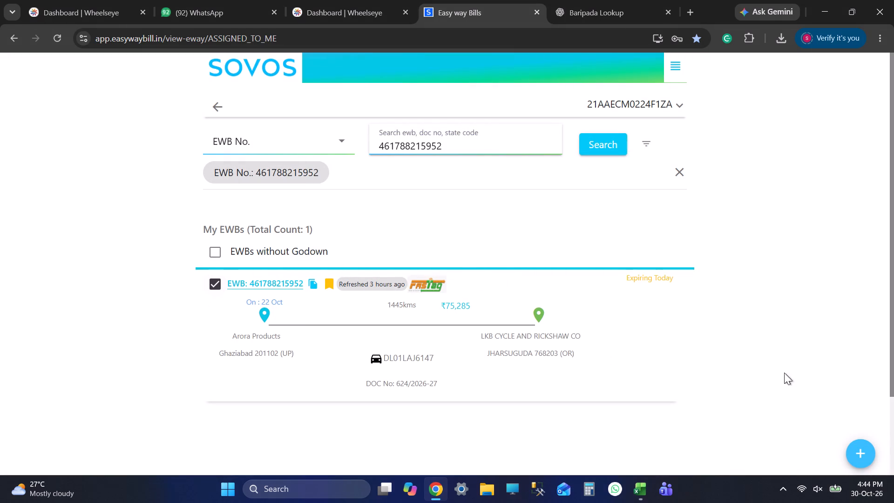
pyautogui.click(864, 462)
pyautogui.click(800, 351)
pyautogui.click(440, 441)
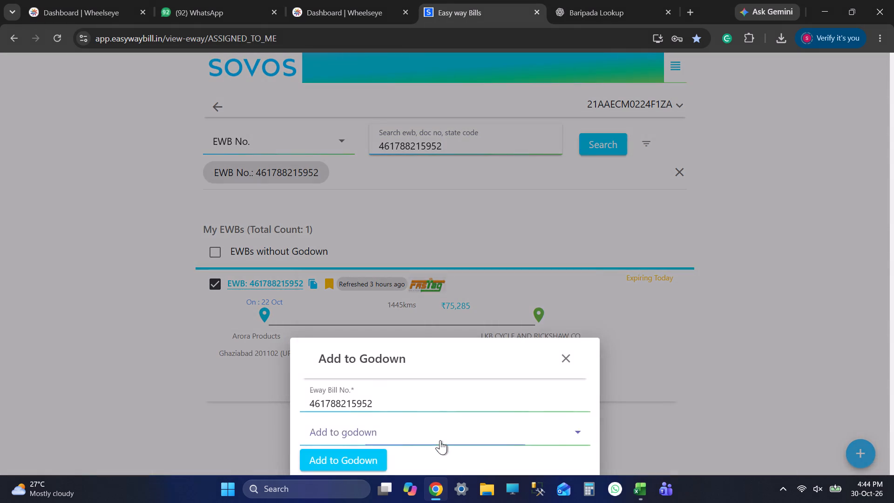
pyautogui.hotkey('alt', 'Tab')
pyautogui.hotkey('alt', 'Tab')
pyautogui.write('up')
pyautogui.press('Return')
pyautogui.click(337, 442)
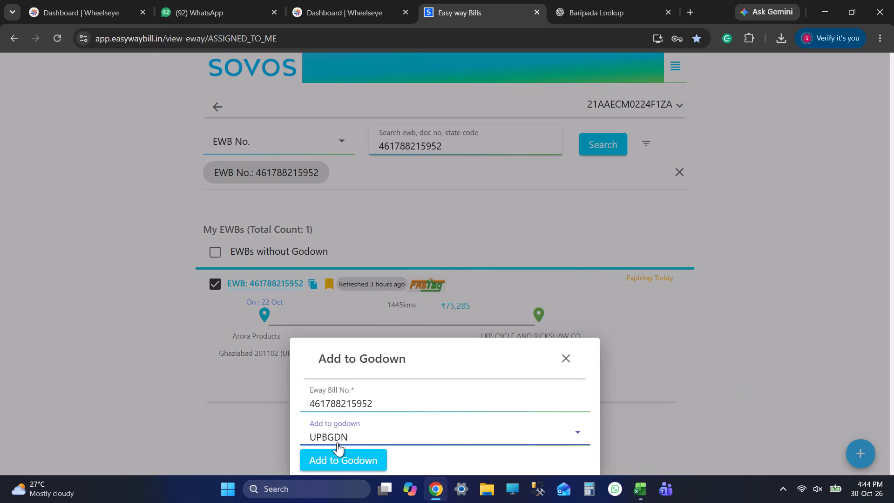
pyautogui.click(353, 457)
pyautogui.click(353, 462)
# Highlight WayBill cell D7 in yellow on the BOOKING sheet in Excel and go back to Chrome.
pyautogui.hotkey('alt', 'Tab')
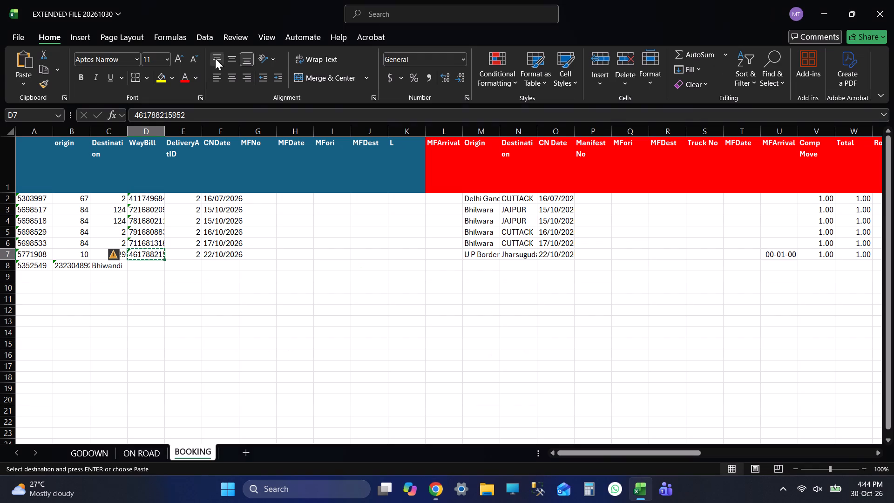
pyautogui.click(168, 76)
pyautogui.hotkey('alt', 'Tab')
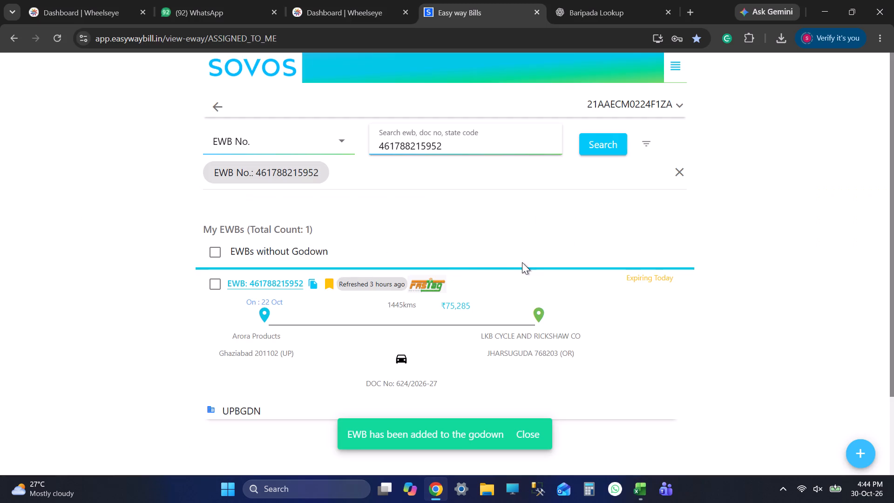
pyautogui.hotkey('alt', 'Tab')
pyautogui.click(83, 264)
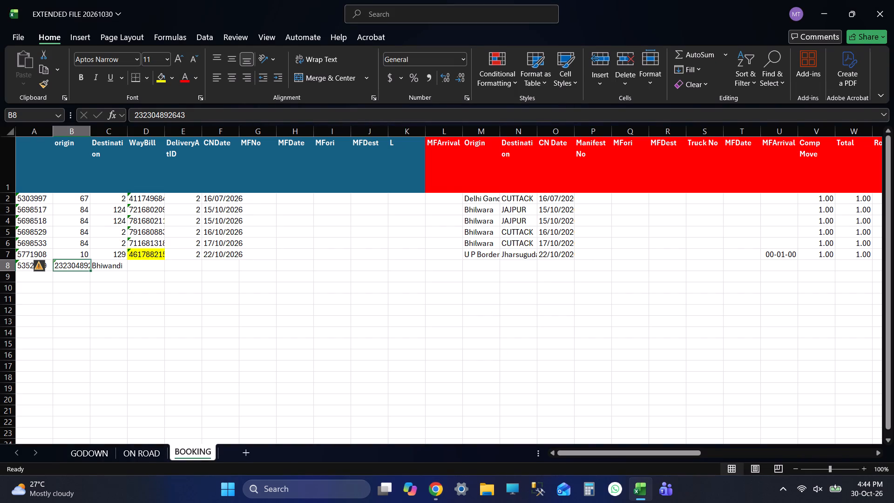
pyautogui.hotkey('ctrl', 'c')
pyautogui.hotkey('alt', 'Tab')
pyautogui.click(420, 160)
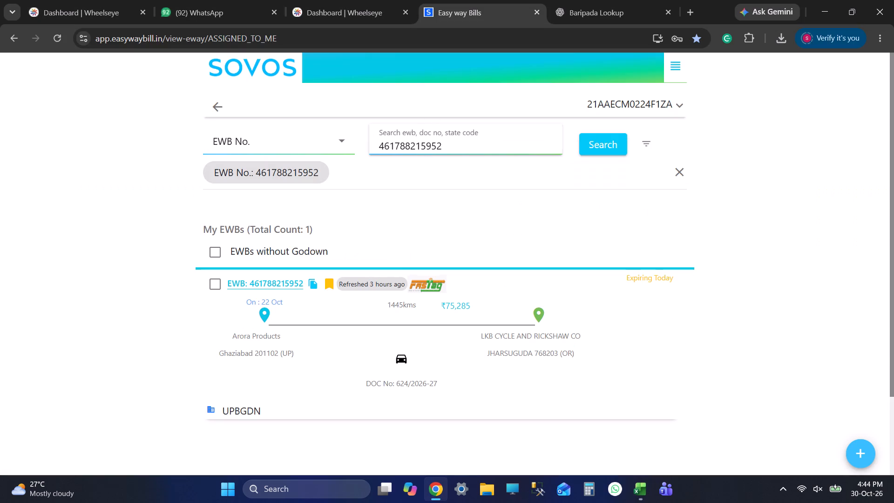
pyautogui.doubleClick(420, 143)
pyautogui.hotkey('ctrl', 'v')
pyautogui.click(589, 137)
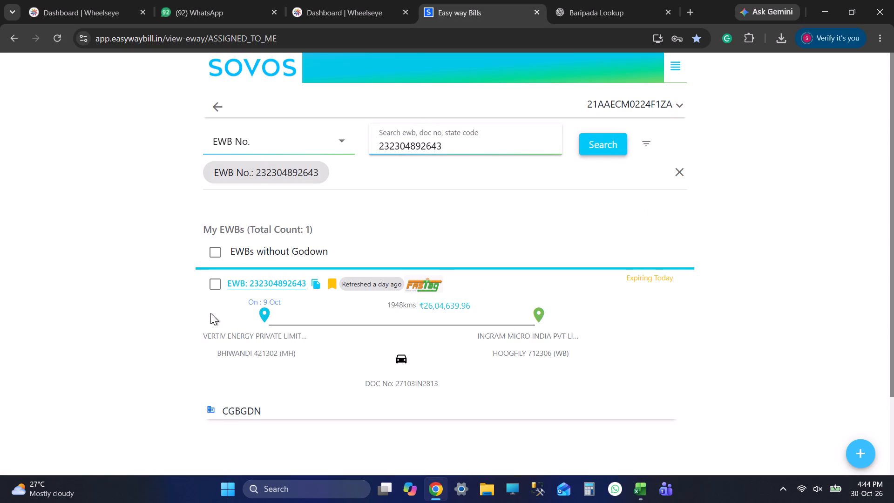
pyautogui.hotkey('alt', 'Tab')
pyautogui.hotkey('alt', 'Tab')
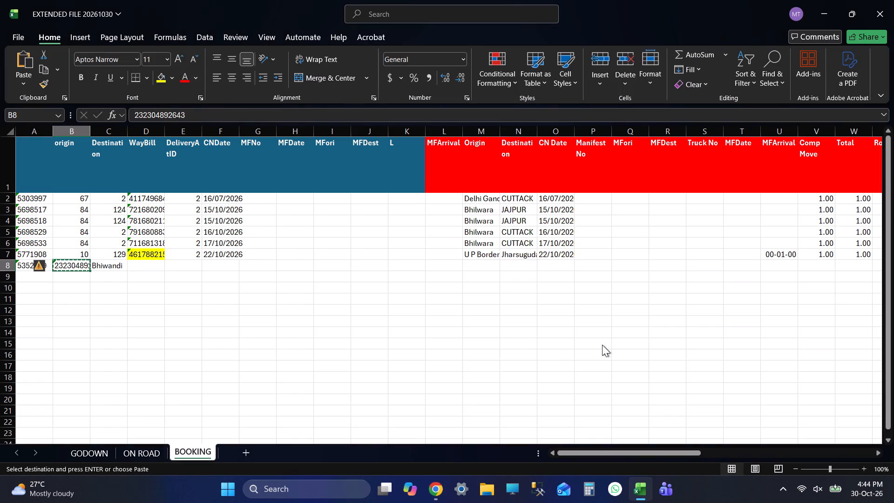
pyautogui.click(214, 281)
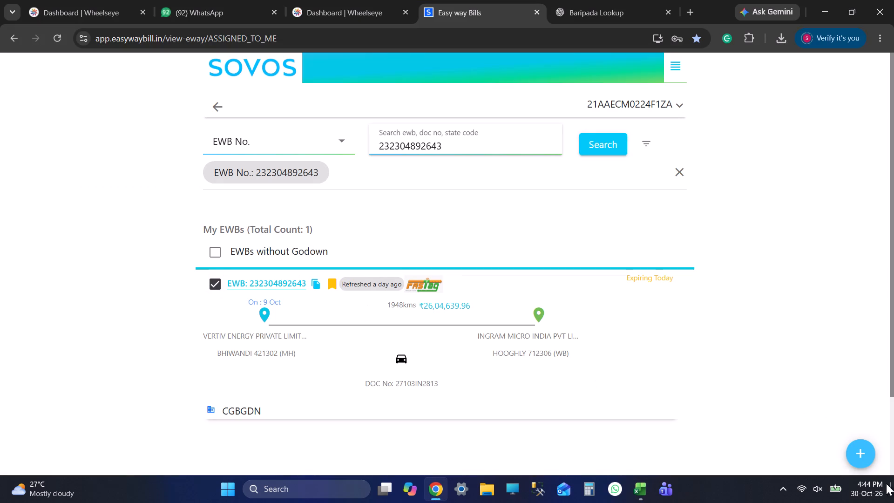
pyautogui.click(849, 450)
pyautogui.hotkey('alt', 'Tab')
pyautogui.hotkey('alt', 'Tab')
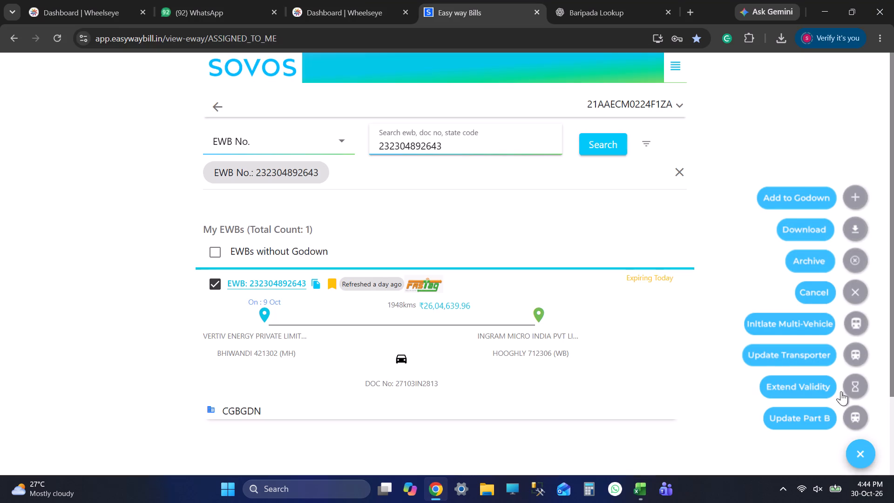
pyautogui.click(802, 188)
pyautogui.click(502, 423)
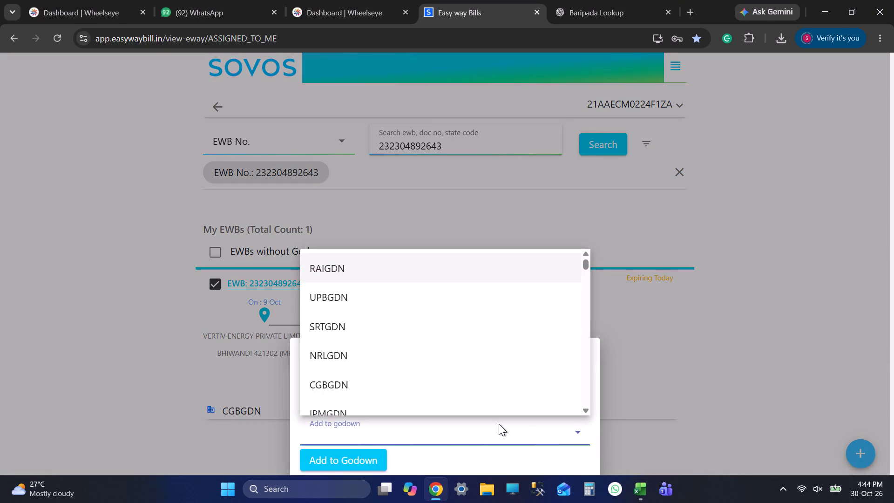
pyautogui.write('bw')
pyautogui.press('Return')
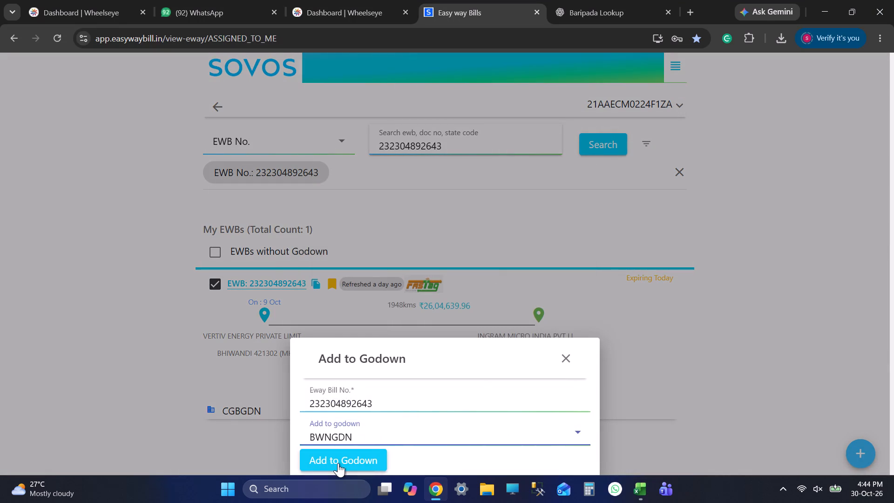
pyautogui.click(338, 463)
pyautogui.click(56, 306)
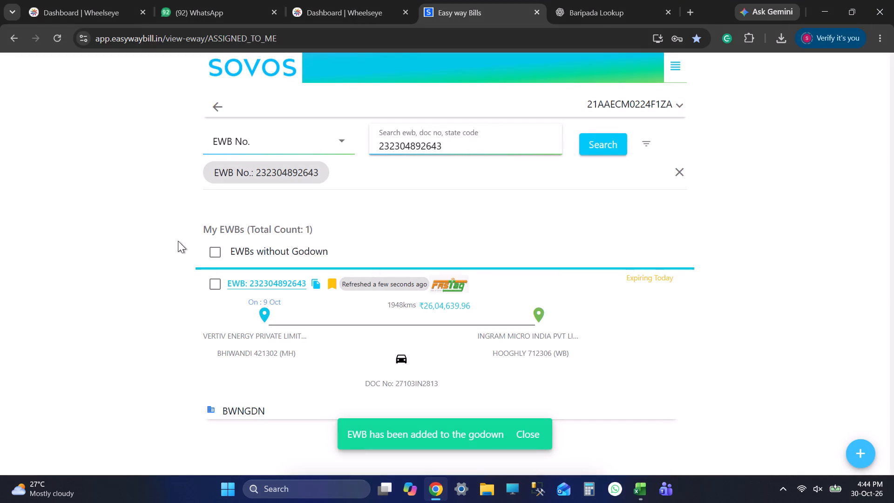
# Highlight cell B8 in yellow on the BOOKING sheet in Excel and save EXTENDED FILE 20261030.
pyautogui.hotkey('alt', 'Tab')
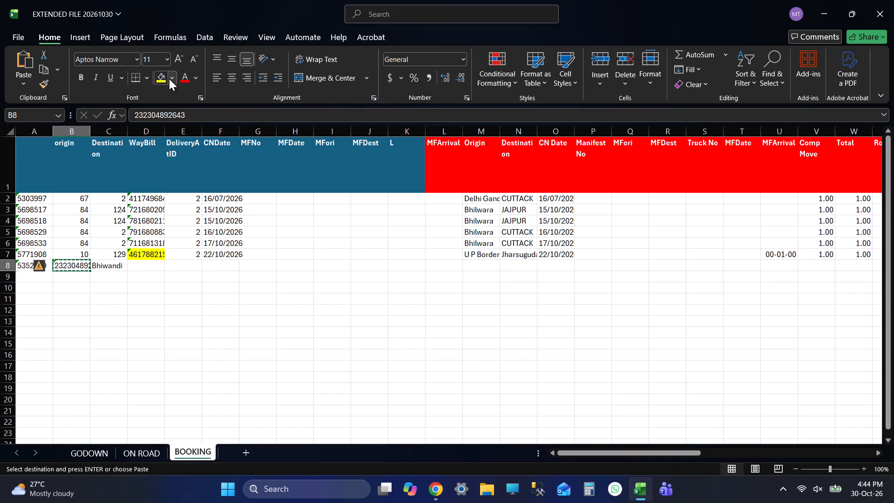
pyautogui.click(161, 77)
pyautogui.click(207, 321)
pyautogui.hotkey('ctrl', 's')
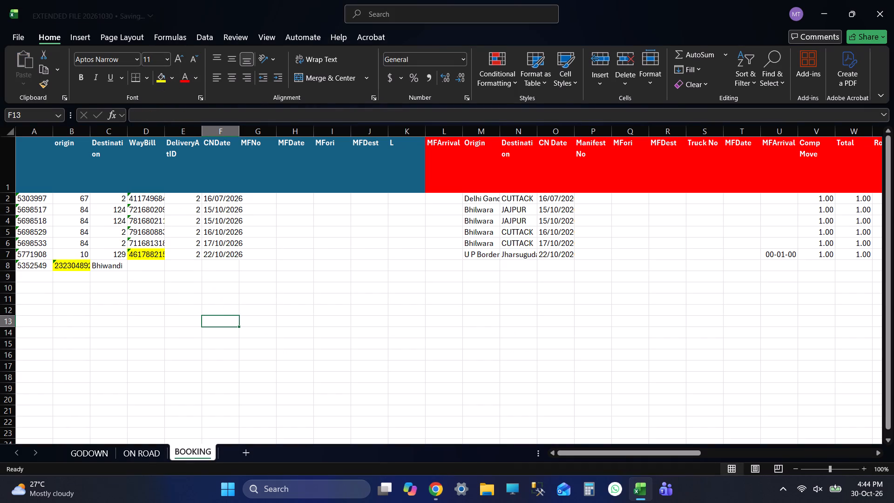
# Copy the way bill number from cell D2 in the Delhi to Cuttack row of the BOOKING sheet.
pyautogui.click(479, 197)
pyautogui.hotkey('shift', 'Tab')
pyautogui.hotkey('shift', 'Tab')
pyautogui.hotkey('shift', 'Tab')
pyautogui.hotkey('shift', 'Tab')
pyautogui.hotkey('shift', 'Tab')
pyautogui.hotkey('shift', 'Tab')
pyautogui.hotkey('shift', 'Tab')
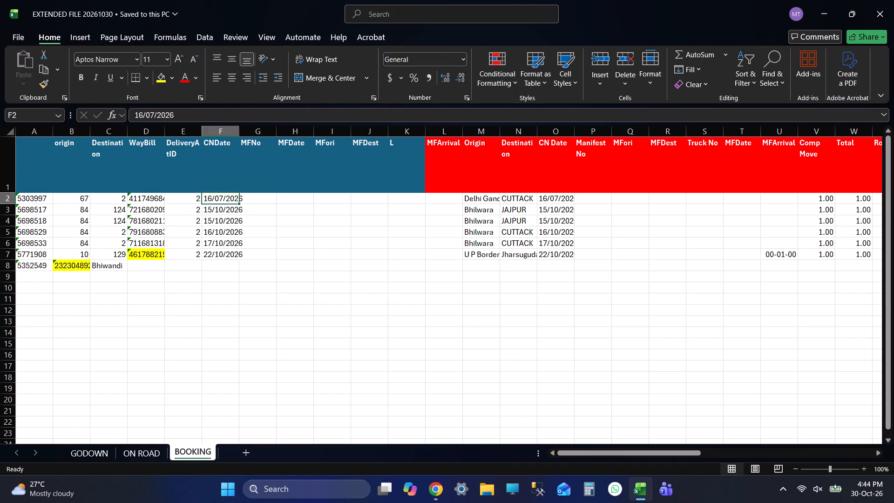
pyautogui.hotkey('shift', 'Tab')
pyautogui.hotkey('shift', 'Tab')
pyautogui.hotkey('ctrl', 'c')
# Switch to Chrome, close the Easy way Bills page and open a new browser tab.
pyautogui.hotkey('alt', 'Tab')
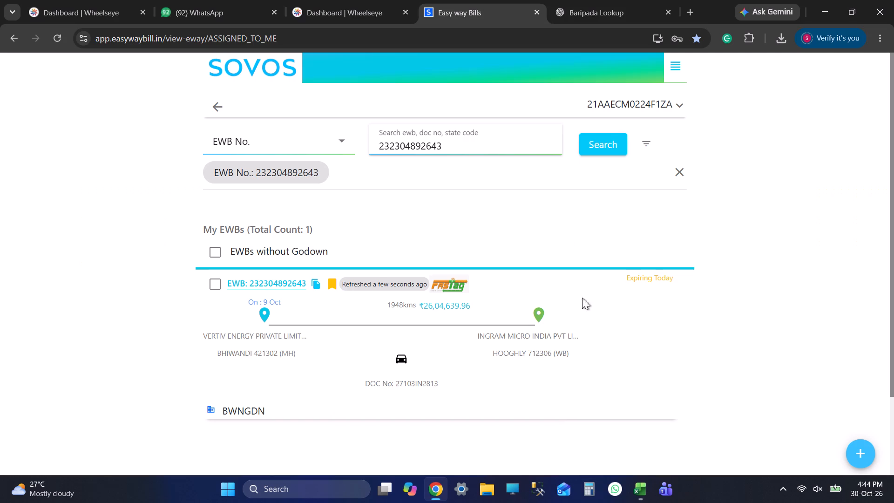
pyautogui.click(619, 1)
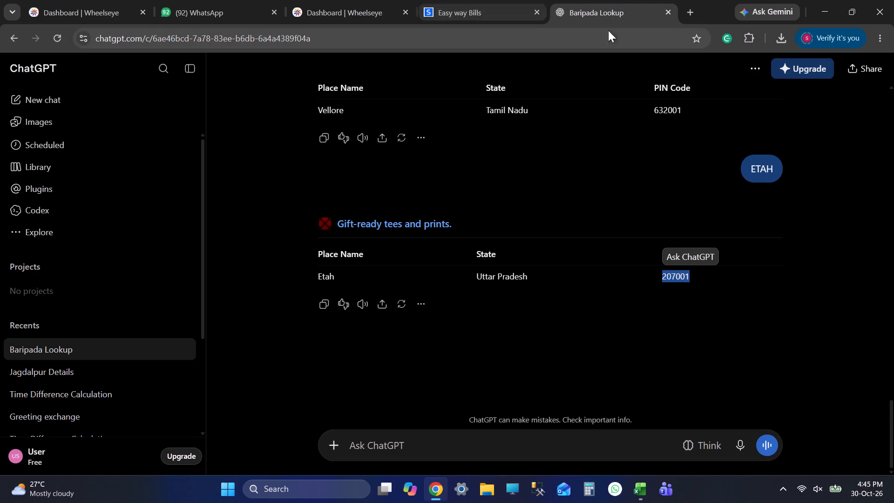
pyautogui.click(443, 5)
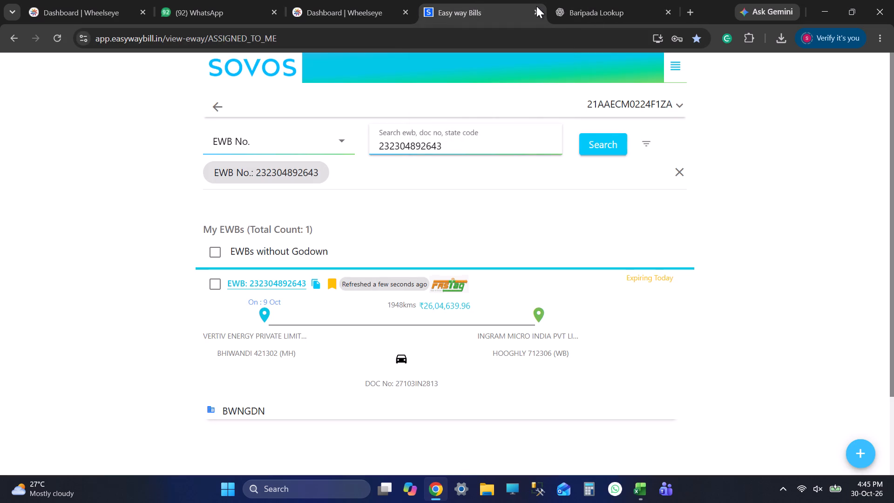
pyautogui.click(536, 14)
pyautogui.click(562, 11)
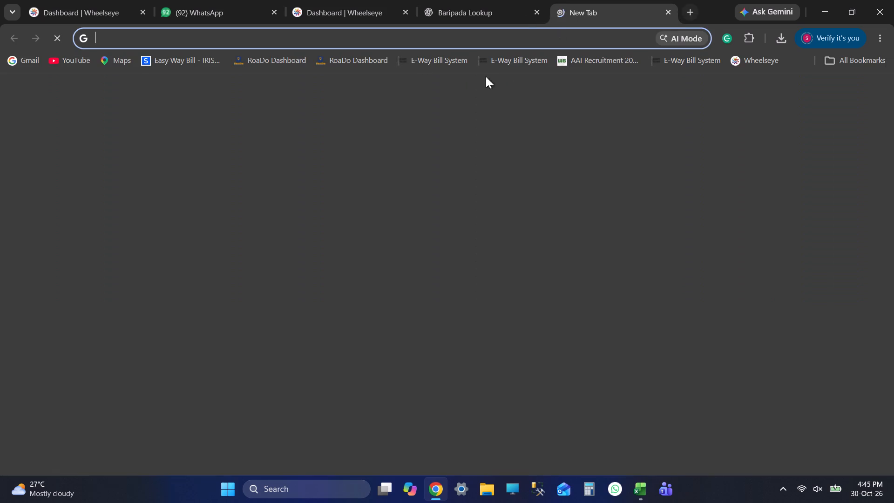
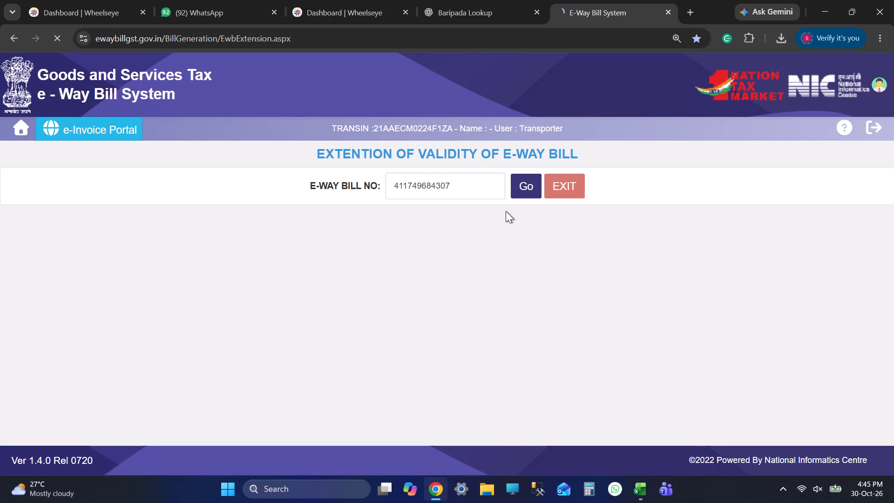
pyautogui.scroll(-10, 488, 275)
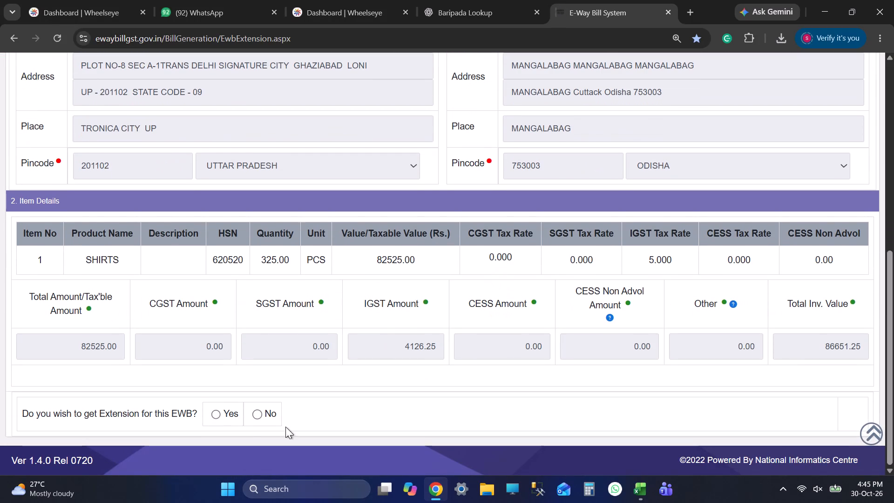
pyautogui.click(227, 415)
pyautogui.scroll(-2, 404, 382)
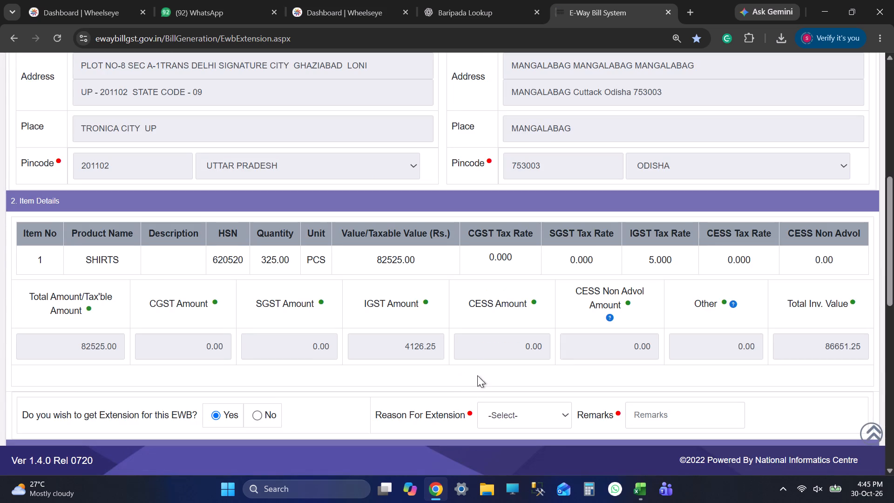
pyautogui.scroll(-3, 477, 365)
pyautogui.click(494, 223)
pyautogui.click(523, 301)
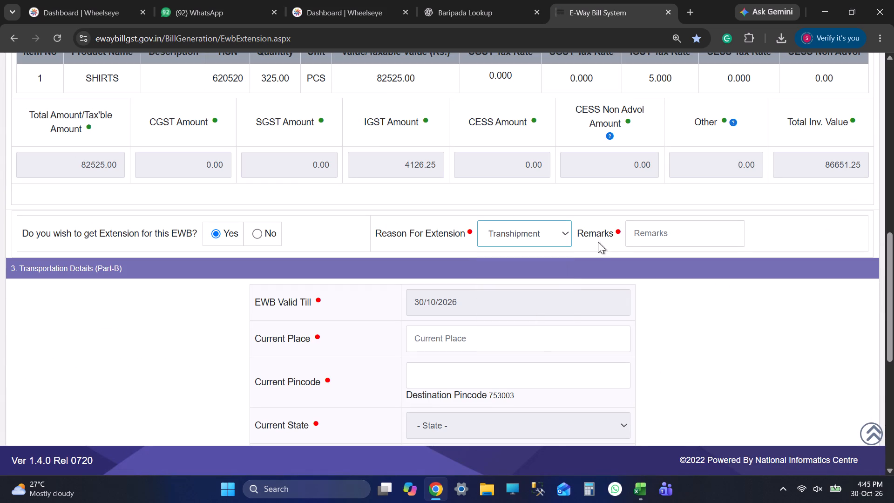
pyautogui.click(682, 228)
pyautogui.write('Transhipment')
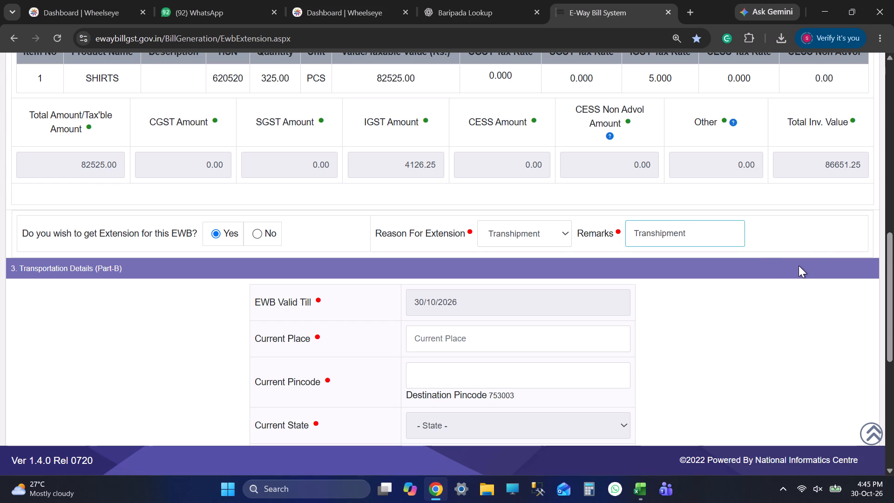
# Check the bill's row in Excel and set the Current Place to MANGALABAG, copied from the consignee's details.
pyautogui.scroll(3, 582, 268)
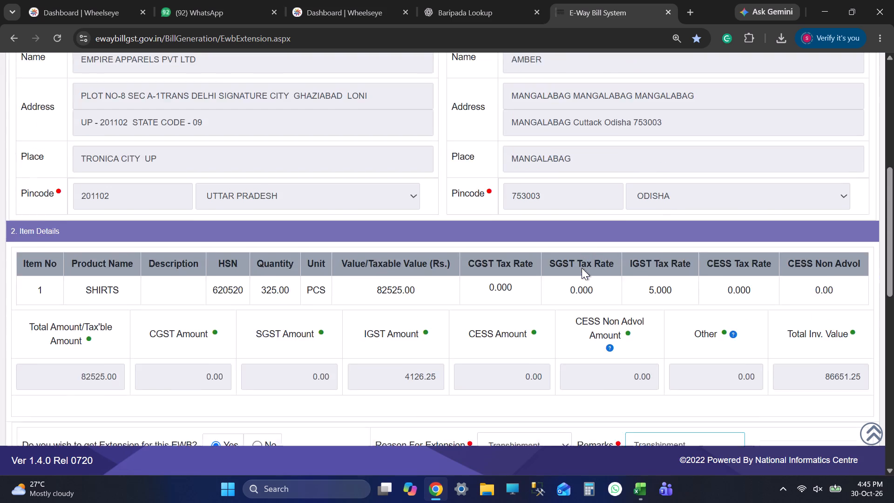
pyautogui.scroll(3, 582, 268)
pyautogui.hotkey('alt', 'Tab')
pyautogui.hotkey('alt', 'Tab')
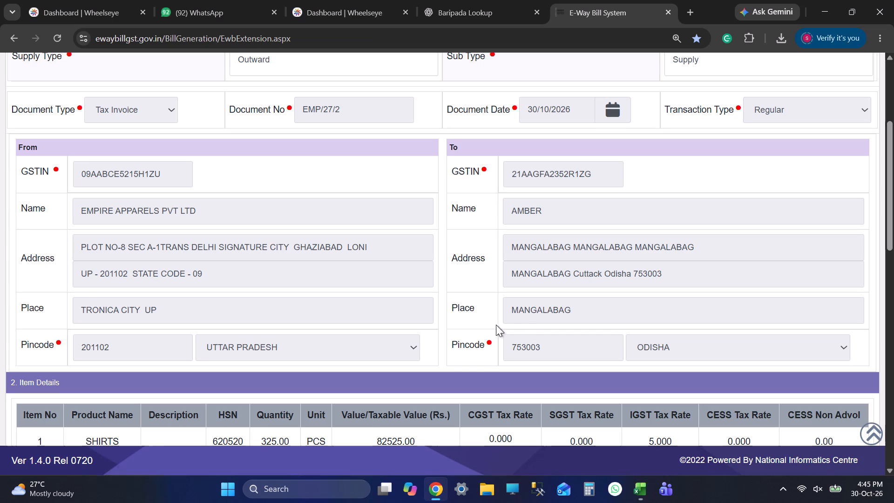
pyautogui.moveTo(508, 308); pyautogui.dragTo(584, 309)
pyautogui.hotkey('ctrl', 'c')
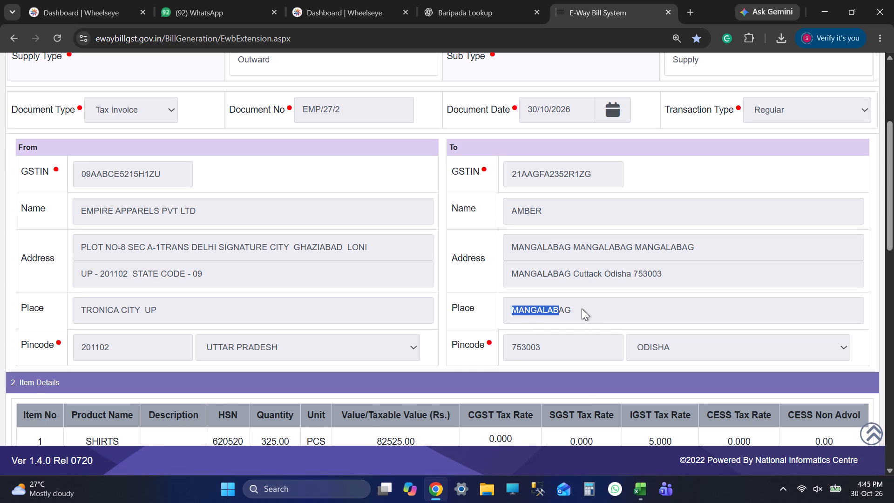
pyautogui.scroll(-9, 582, 299)
pyautogui.click(483, 147)
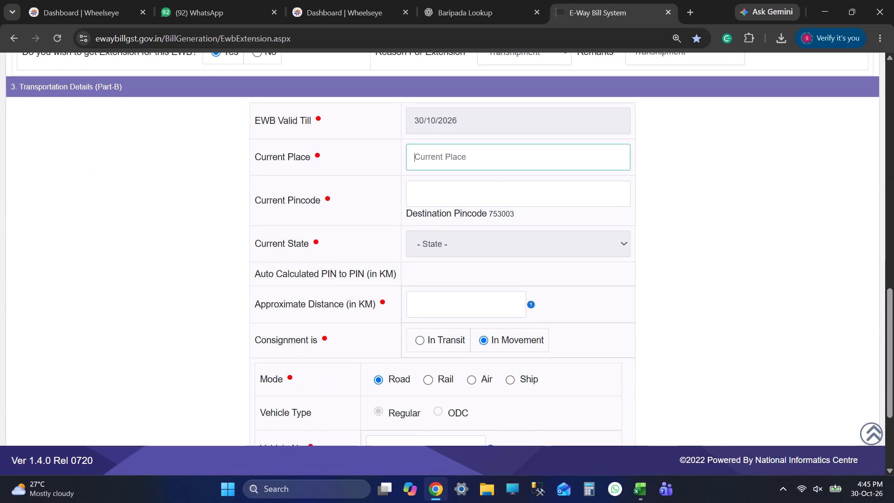
pyautogui.hotkey('ctrl', 'v')
# Set the Current Pincode to 753003, copied from the consignee's pincode.
pyautogui.scroll(1, 514, 198)
pyautogui.scroll(-1, 514, 198)
pyautogui.scroll(8, 514, 198)
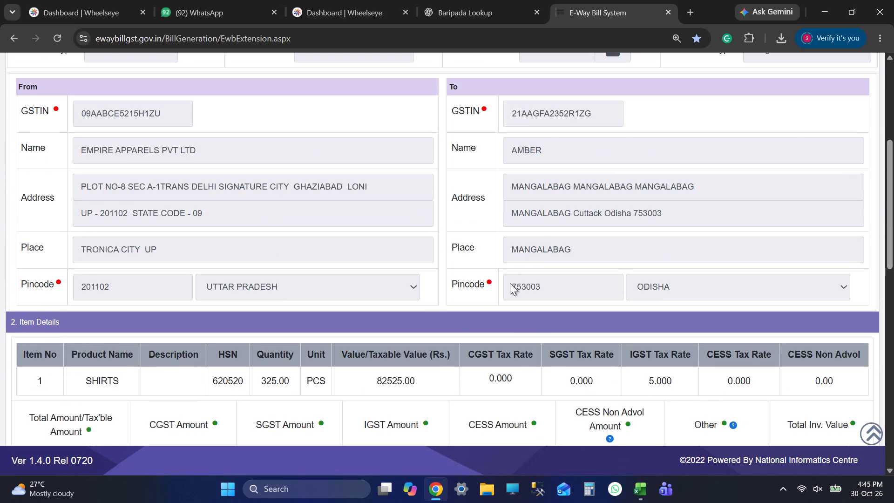
pyautogui.moveTo(510, 283); pyautogui.dragTo(587, 295)
pyautogui.hotkey('ctrl', 'c')
pyautogui.scroll(-8, 597, 311)
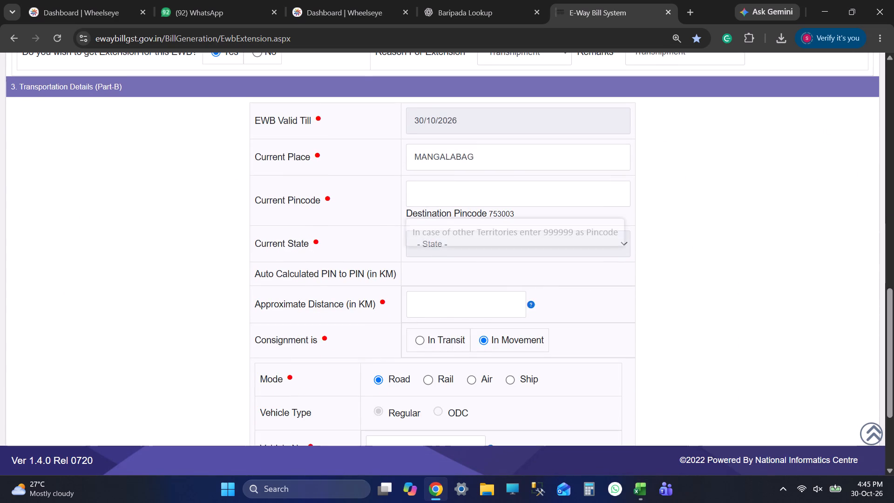
pyautogui.click(511, 200)
pyautogui.hotkey('ctrl', 'v')
# Copy the Current Place name and mark the consignment as In Transit with Warehouse as the transit type.
pyautogui.moveTo(412, 155); pyautogui.dragTo(539, 160)
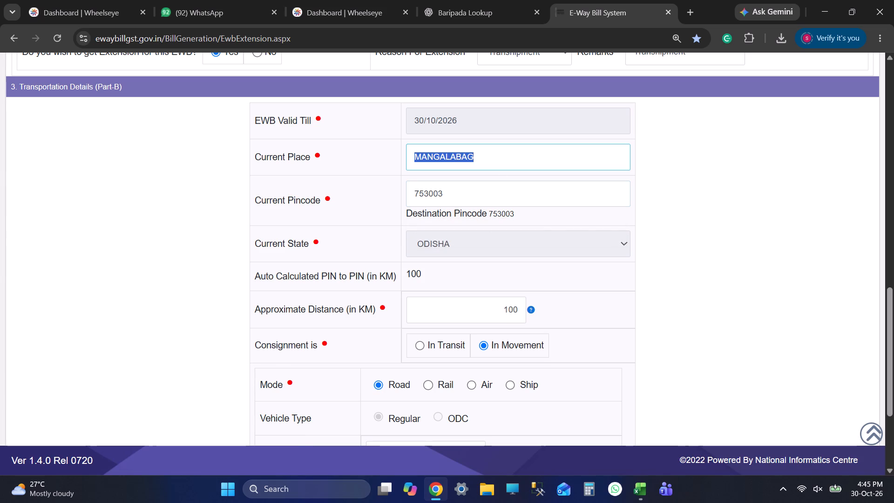
pyautogui.hotkey('ctrl', 'c')
pyautogui.scroll(-4, 539, 196)
pyautogui.scroll(1, 544, 204)
pyautogui.scroll(-1, 544, 204)
pyautogui.scroll(8, 544, 204)
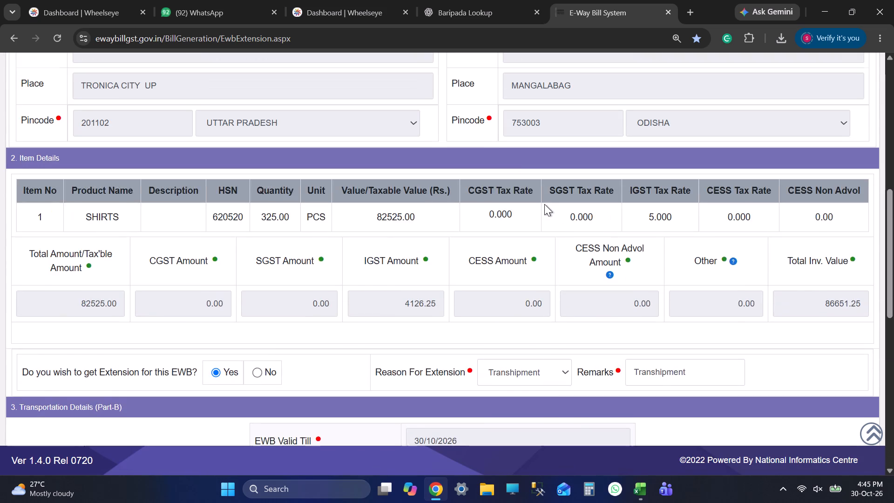
pyautogui.scroll(5, 551, 204)
pyautogui.scroll(-12, 551, 206)
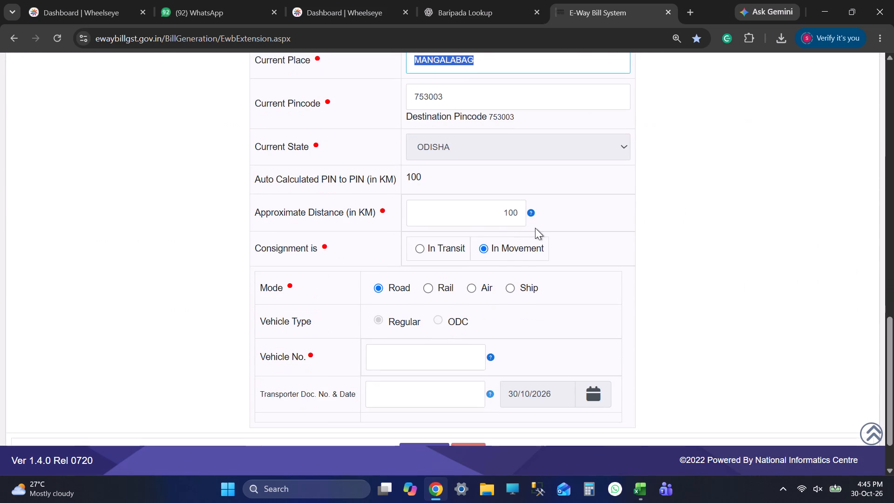
pyautogui.scroll(9, 499, 226)
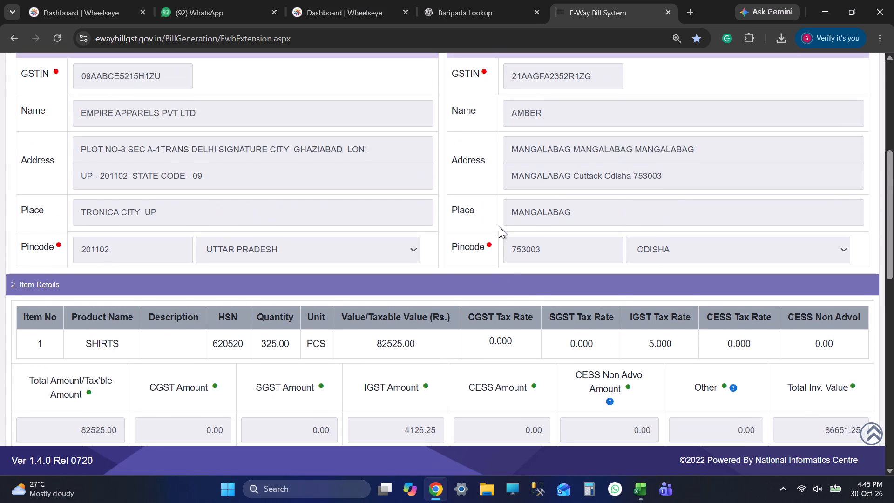
pyautogui.scroll(-9, 501, 235)
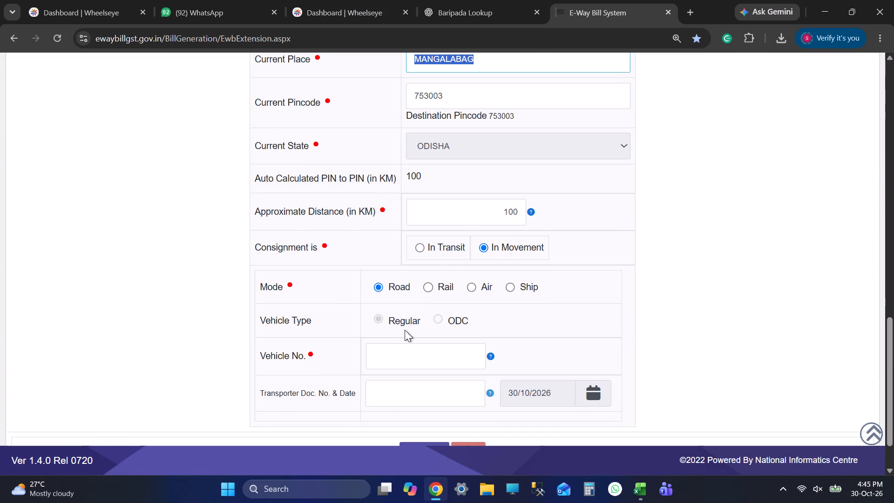
pyautogui.click(431, 251)
pyautogui.click(364, 286)
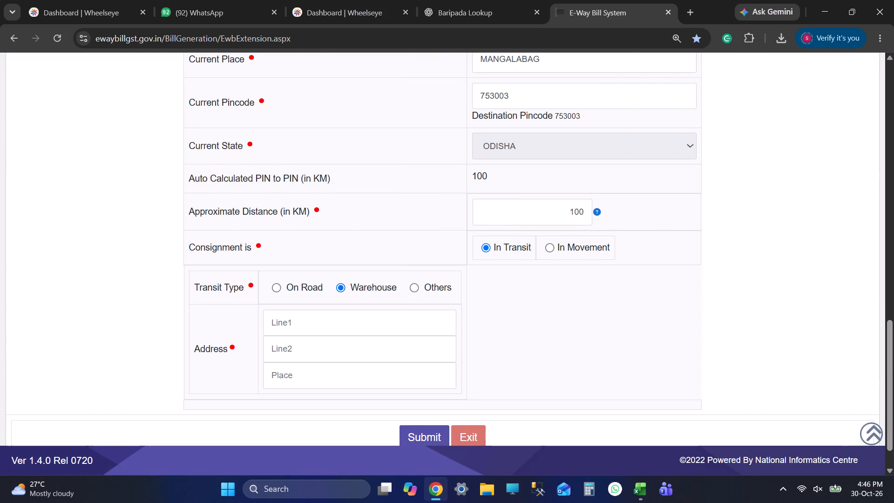
# Fill both address lines and the place of the warehouse with MANGALABAG and submit the extension.
pyautogui.click(356, 332)
pyautogui.hotkey('ctrl', 'v')
pyautogui.click(330, 360)
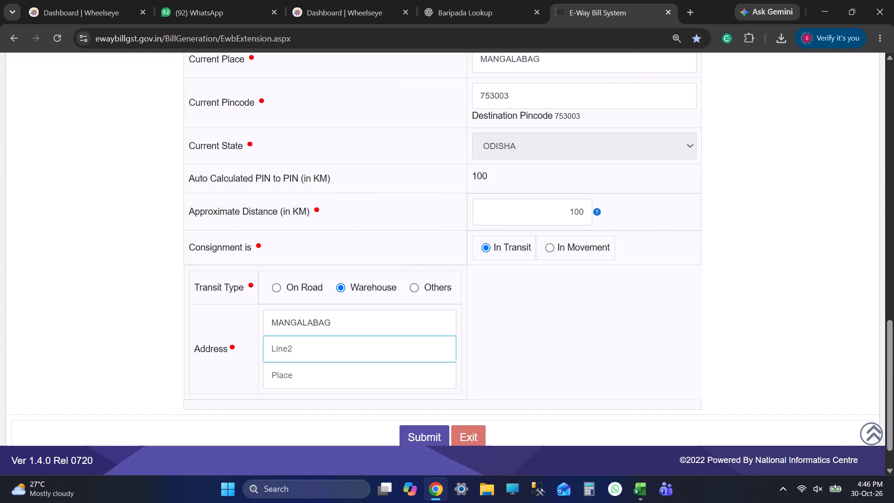
pyautogui.hotkey('ctrl', 'v')
pyautogui.click(334, 372)
pyautogui.hotkey('ctrl', 'v')
pyautogui.click(432, 426)
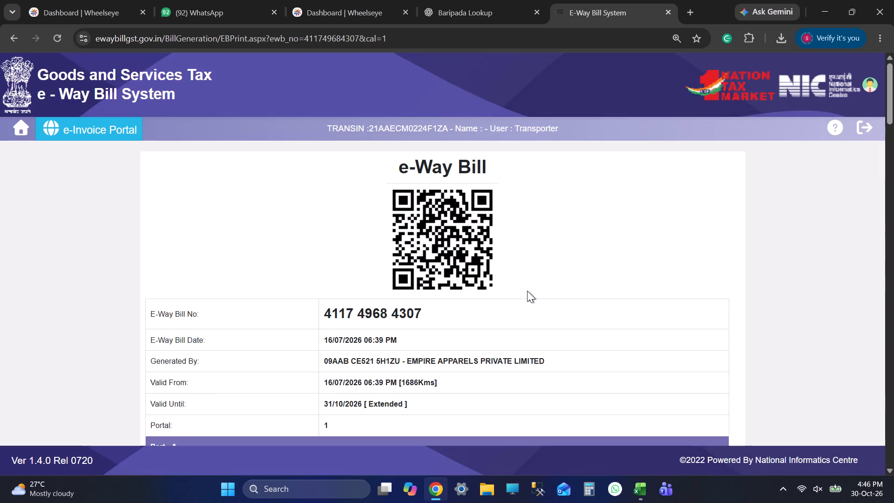
pyautogui.scroll(-5, 527, 291)
pyautogui.scroll(1, 528, 294)
pyautogui.scroll(-8, 528, 297)
pyautogui.scroll(4, 533, 295)
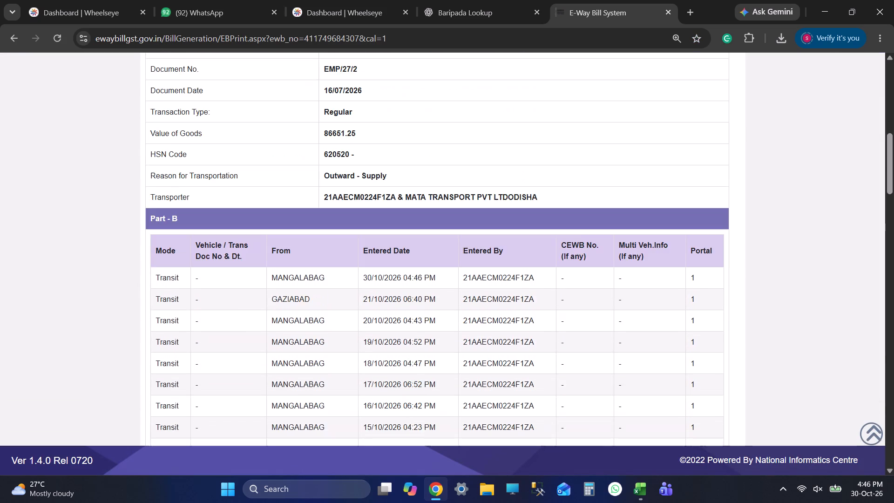
pyautogui.scroll(-4, 534, 301)
pyautogui.scroll(3, 535, 274)
pyautogui.scroll(-3, 535, 278)
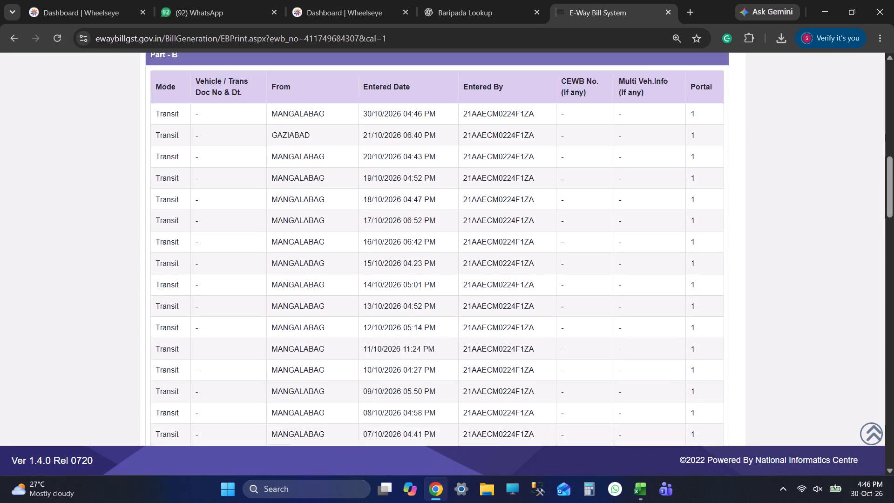
pyautogui.scroll(-20, 534, 281)
pyautogui.scroll(-9, 534, 281)
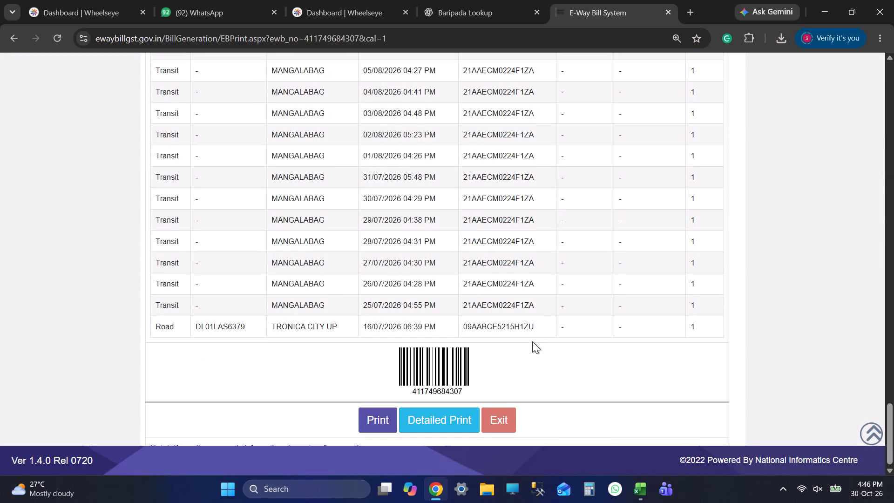
pyautogui.scroll(-3, 532, 341)
pyautogui.click(508, 418)
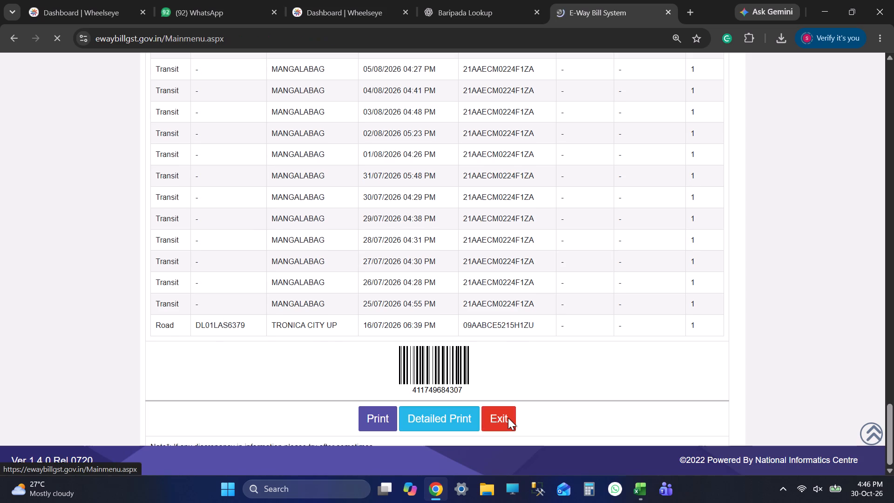
# Switch to Excel and highlight way bill cell D2 in yellow on the BOOKING sheet.
pyautogui.hotkey('alt', 'Tab')
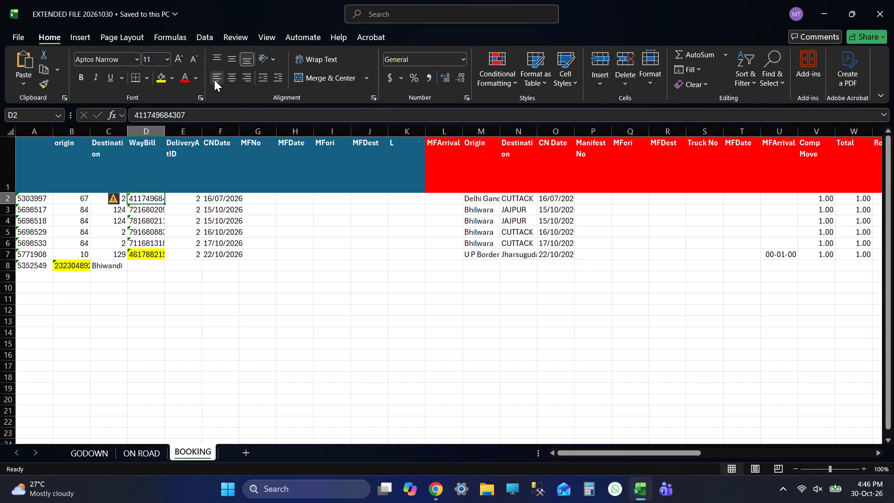
pyautogui.click(163, 77)
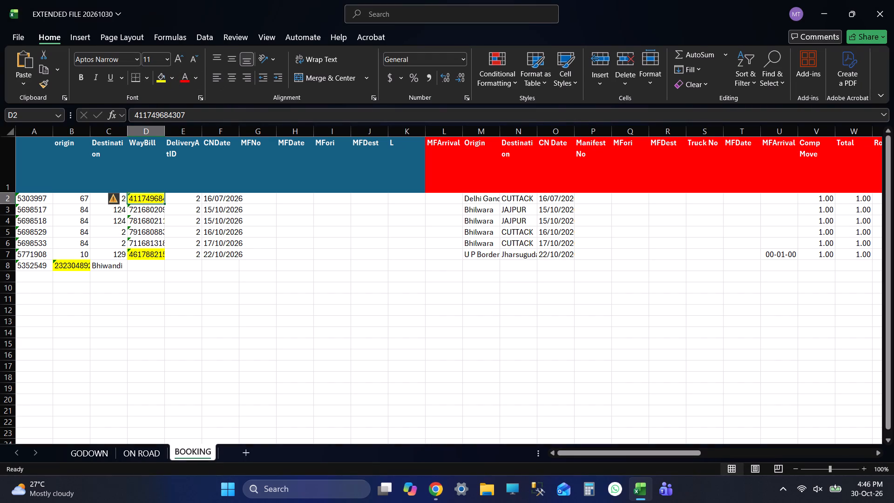
pyautogui.click(147, 207)
pyautogui.hotkey('ctrl', 'c')
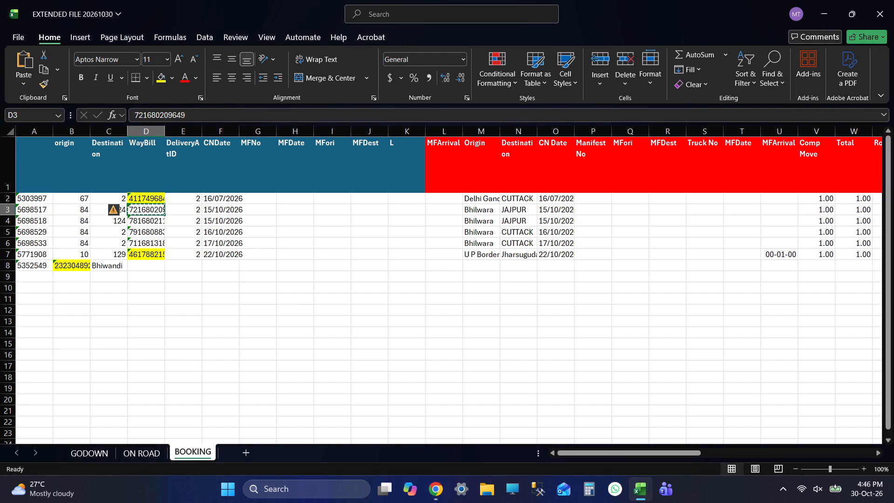
pyautogui.hotkey('alt', 'Tab')
pyautogui.click(81, 173)
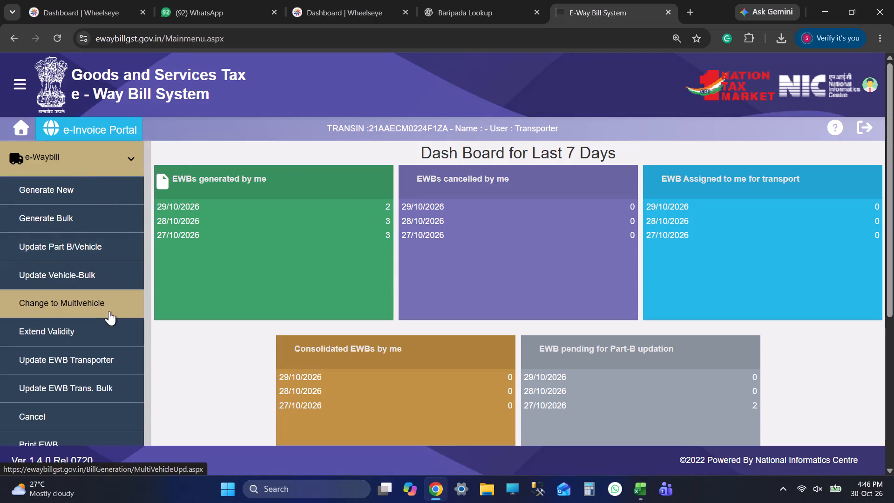
pyautogui.click(105, 329)
pyautogui.click(421, 181)
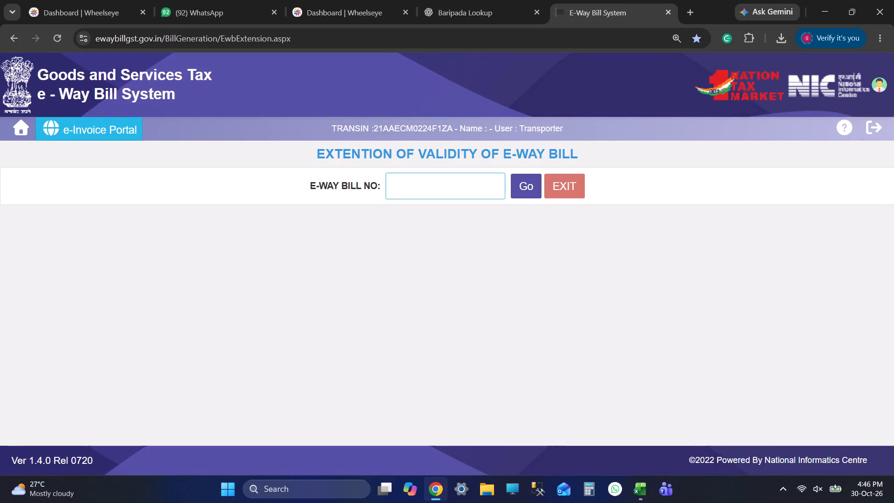
pyautogui.hotkey('ctrl', 'v')
pyautogui.click(521, 208)
pyautogui.click(519, 188)
pyautogui.scroll(-5, 402, 302)
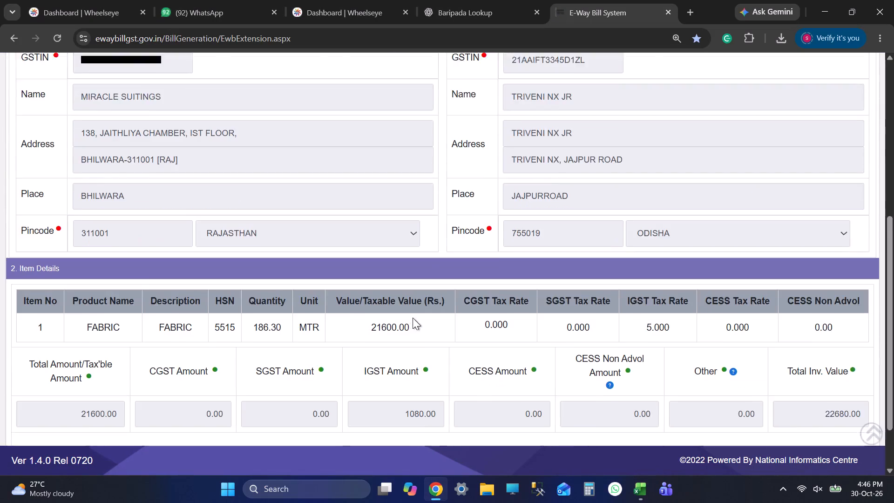
pyautogui.scroll(-2, 413, 318)
pyautogui.scroll(1, 413, 330)
pyautogui.scroll(-10, 413, 331)
pyautogui.click(222, 411)
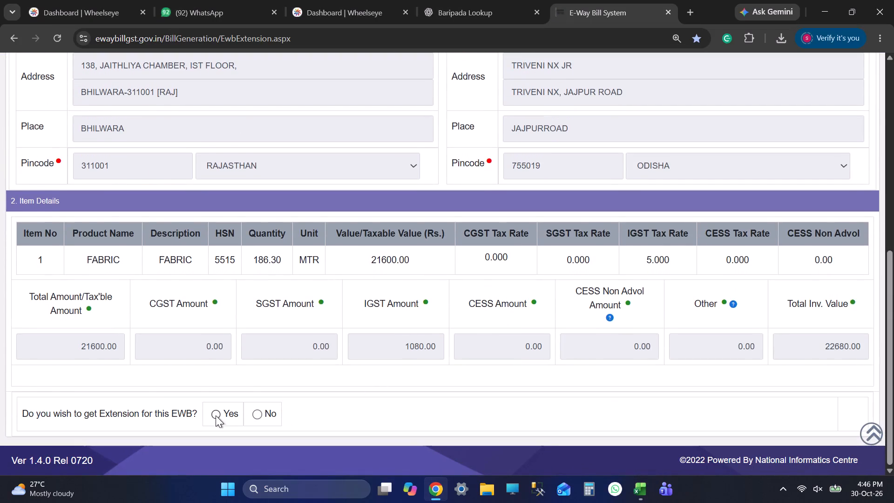
pyautogui.click(210, 415)
pyautogui.click(217, 414)
pyautogui.scroll(-3, 367, 335)
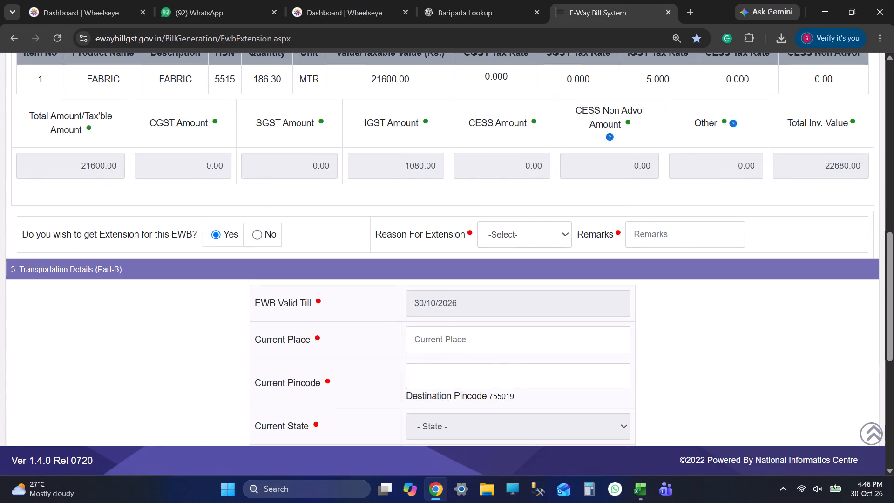
pyautogui.click(529, 230)
pyautogui.click(528, 292)
pyautogui.click(643, 240)
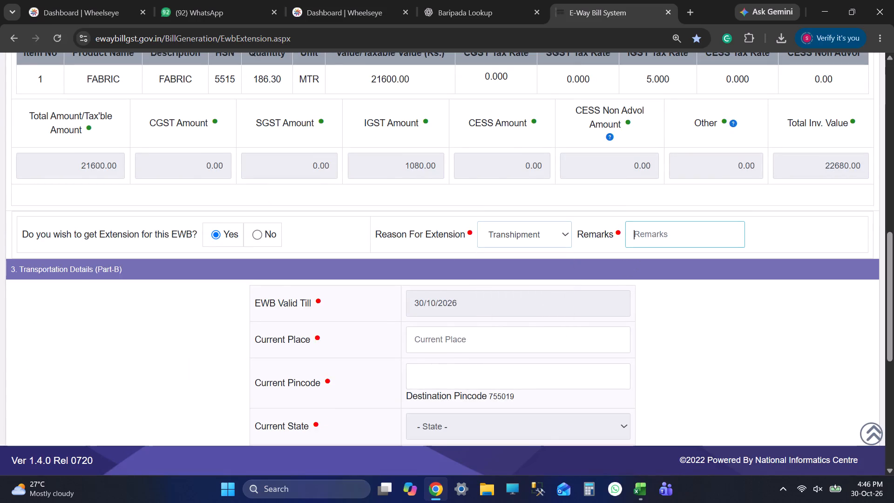
pyautogui.write('Tra')
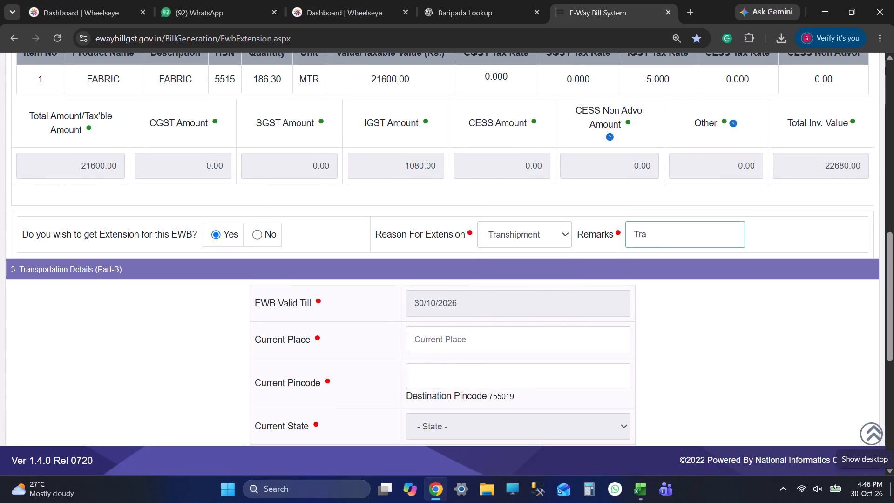
pyautogui.write('nshipment')
pyautogui.scroll(4, 606, 263)
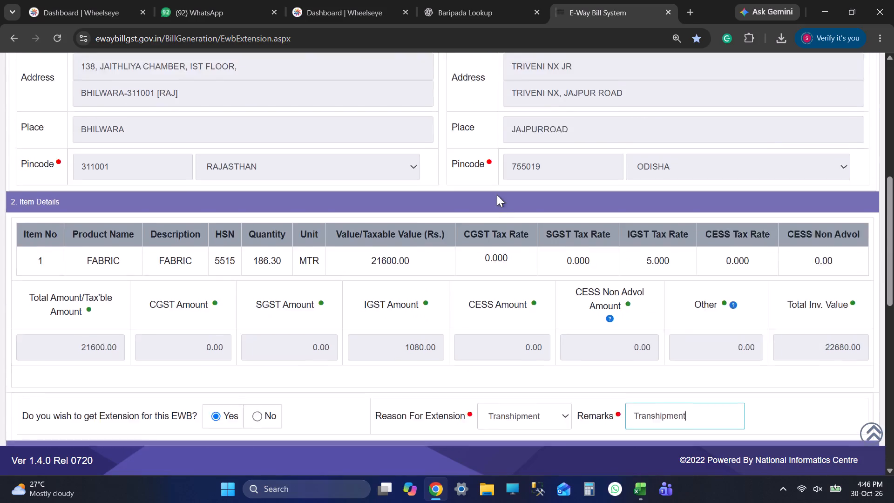
pyautogui.scroll(2, 497, 195)
pyautogui.hotkey('alt', 'Tab')
pyautogui.hotkey('alt', 'Tab')
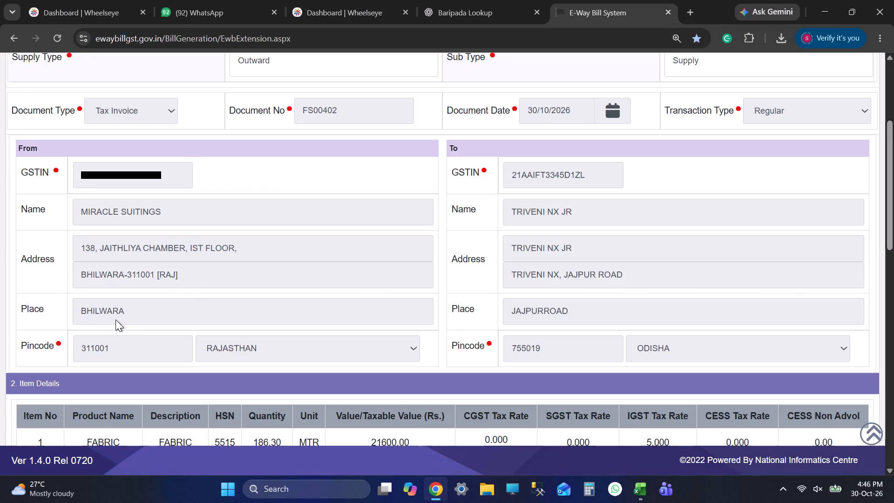
pyautogui.moveTo(72, 313); pyautogui.dragTo(173, 309)
pyautogui.hotkey('ctrl', 'c')
pyautogui.scroll(-6, 401, 247)
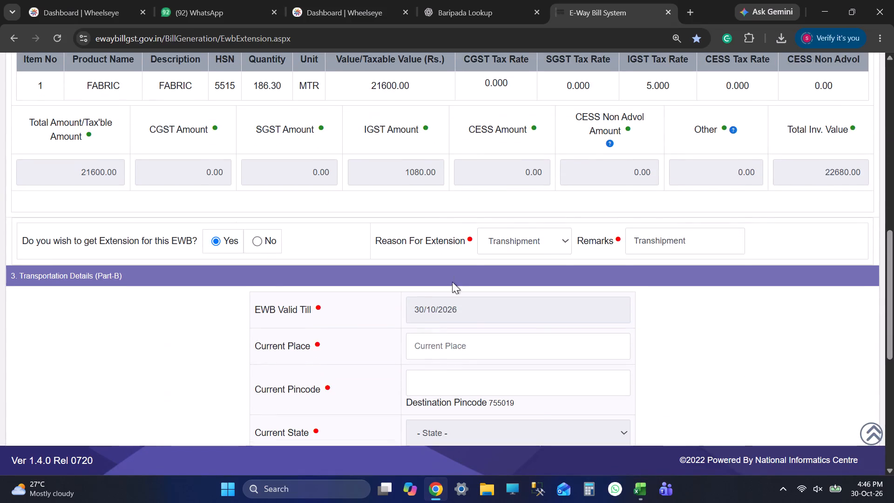
pyautogui.click(466, 333)
pyautogui.hotkey('ctrl', 'v')
# Copy the consignor's pincode 311001 from the From section into Current Pincode in the transportation details.
pyautogui.scroll(6, 98, 275)
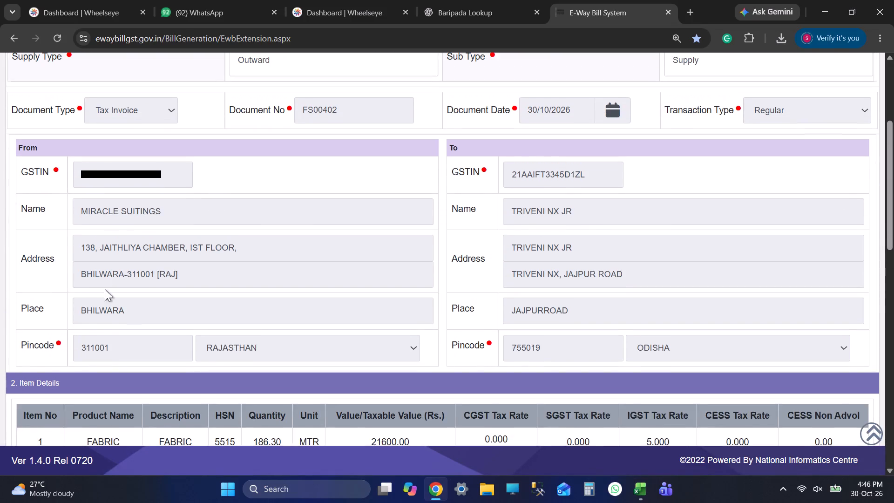
pyautogui.moveTo(76, 345); pyautogui.dragTo(156, 359)
pyautogui.hotkey('ctrl', 'c')
pyautogui.scroll(-2, 545, 324)
pyautogui.scroll(1, 545, 327)
pyautogui.scroll(-5, 545, 327)
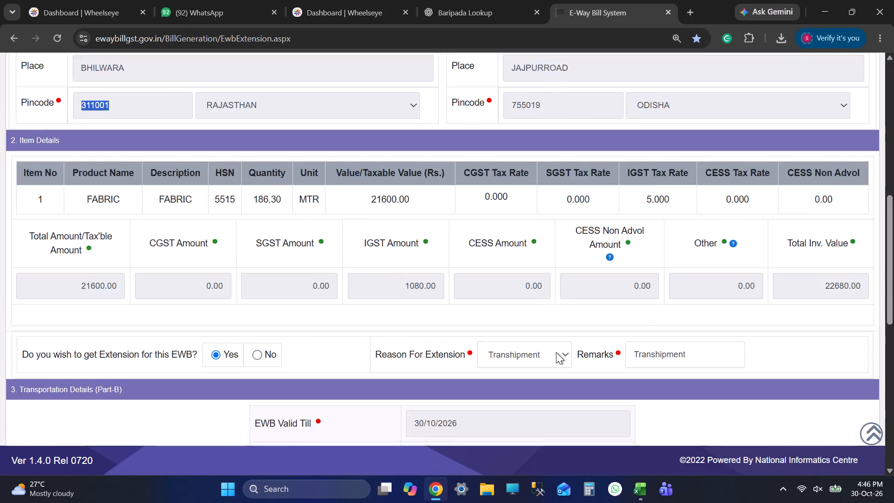
pyautogui.scroll(-1, 556, 352)
pyautogui.click(459, 301)
pyautogui.click(439, 309)
pyautogui.hotkey('ctrl', 'v')
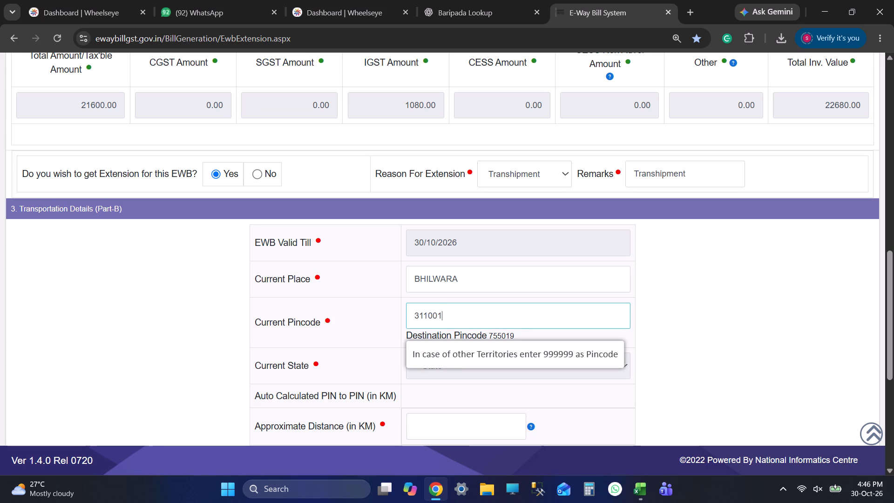
# Set the consignment to In Transit at a Warehouse, fill all three address lines with BHILWARA, and submit the extension.
pyautogui.moveTo(415, 281); pyautogui.dragTo(530, 288)
pyautogui.hotkey('ctrl', 'c')
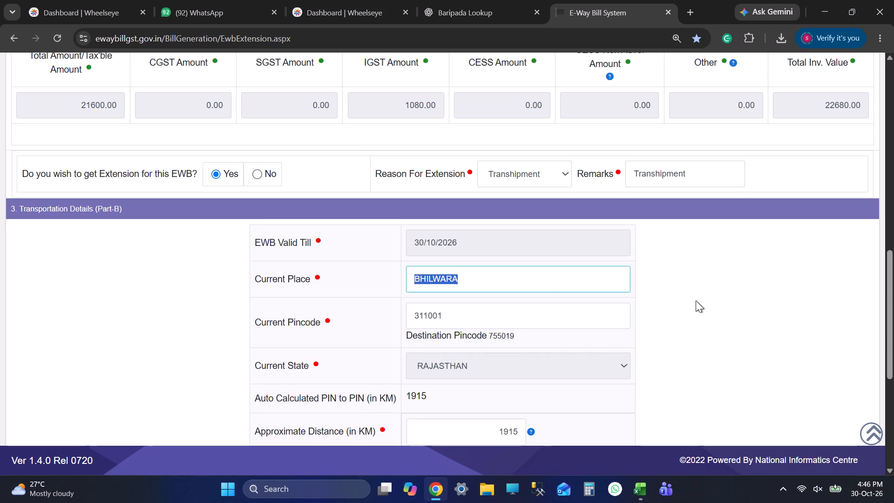
pyautogui.click(715, 292)
pyautogui.scroll(-5, 634, 309)
pyautogui.click(440, 180)
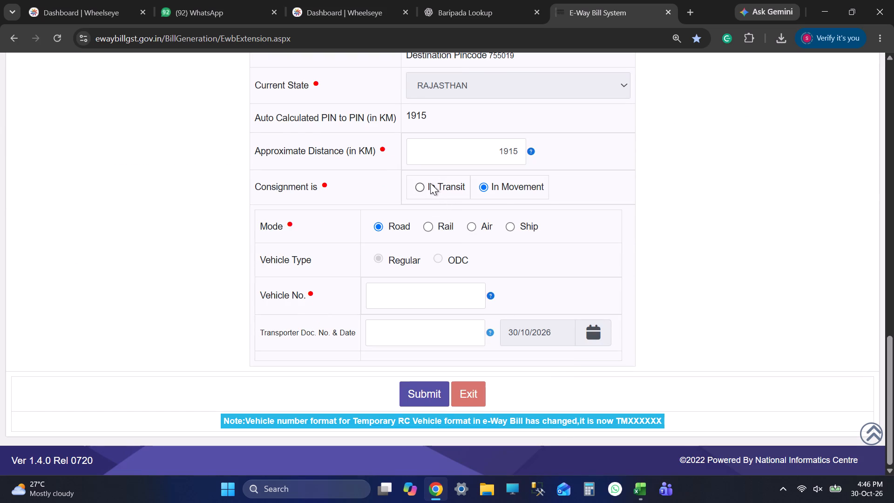
pyautogui.click(430, 183)
pyautogui.click(364, 244)
pyautogui.click(375, 291)
pyautogui.hotkey('ctrl', 'v')
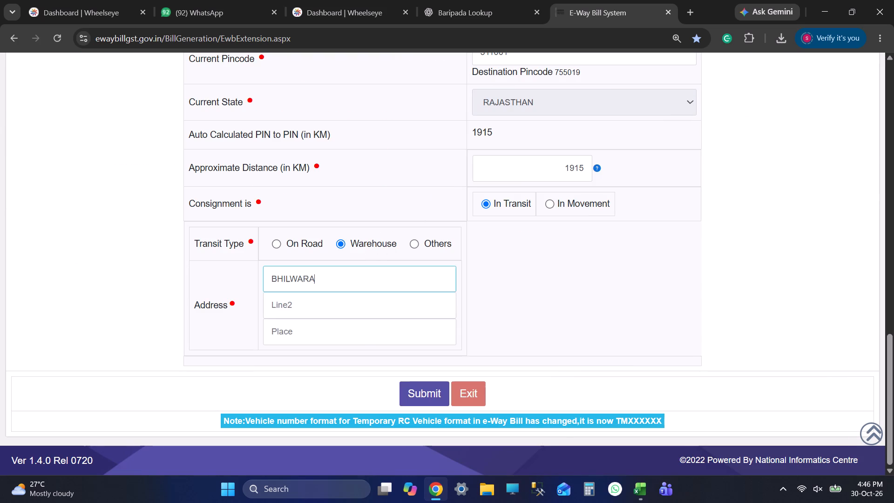
pyautogui.click(401, 299)
pyautogui.hotkey('ctrl', 'v')
pyautogui.click(361, 327)
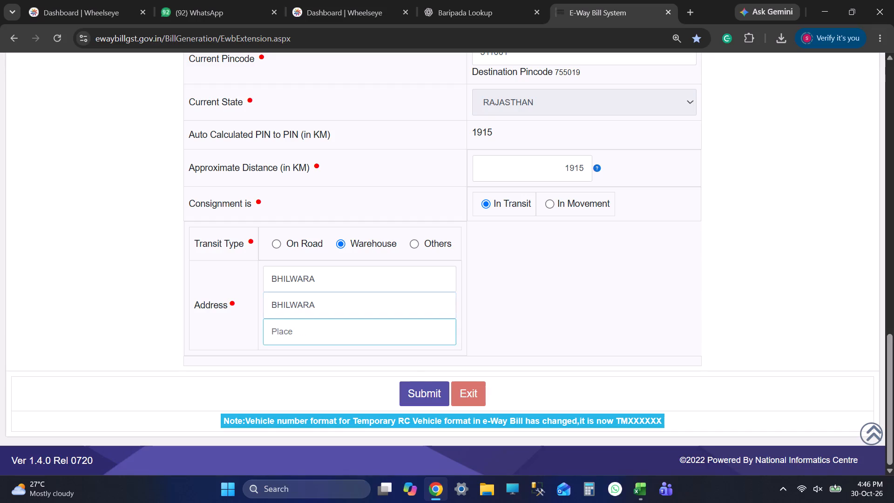
pyautogui.hotkey('ctrl', 'v')
pyautogui.click(420, 385)
pyautogui.scroll(-2, 578, 261)
pyautogui.scroll(1, 588, 275)
pyautogui.scroll(-8, 588, 276)
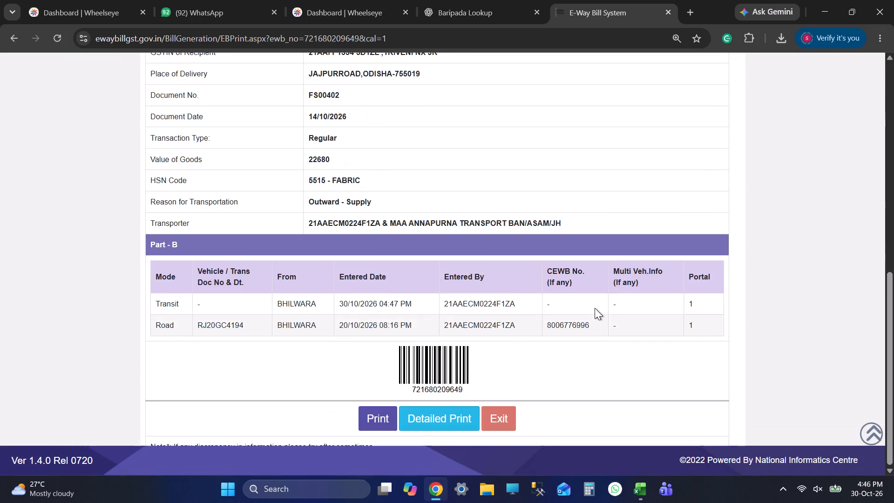
pyautogui.scroll(-1, 595, 309)
pyautogui.scroll(1, 594, 314)
pyautogui.scroll(-4, 593, 317)
pyautogui.click(500, 427)
# Switch to Excel and highlight way bill cell D3 in yellow on the BOOKING sheet.
pyautogui.hotkey('alt', 'Tab')
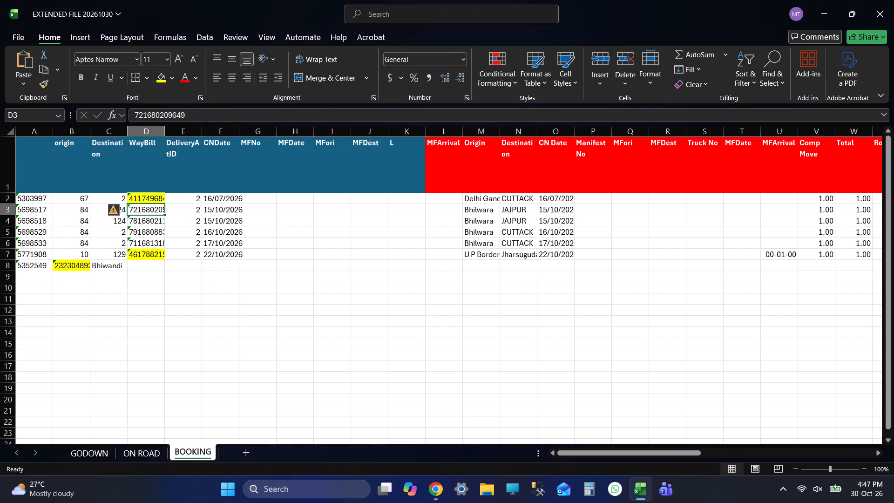
pyautogui.click(160, 79)
pyautogui.click(142, 219)
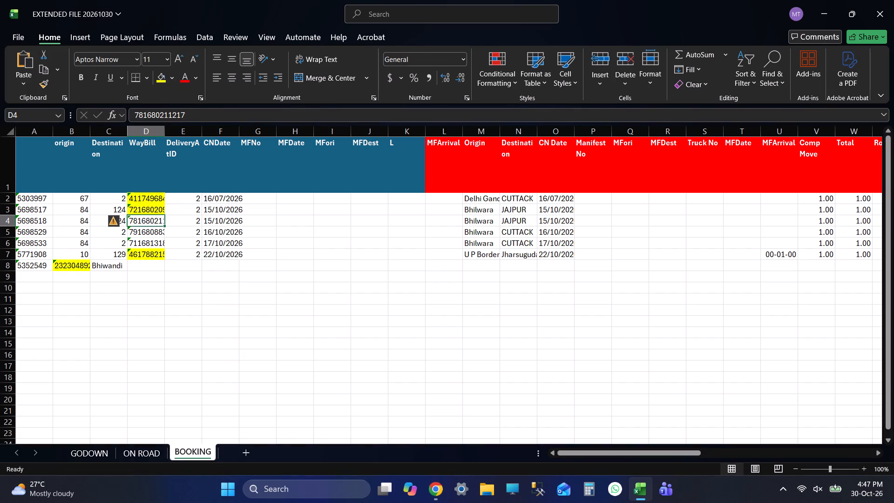
pyautogui.hotkey('ctrl', 'c')
pyautogui.hotkey('alt', 'Tab')
pyautogui.click(118, 150)
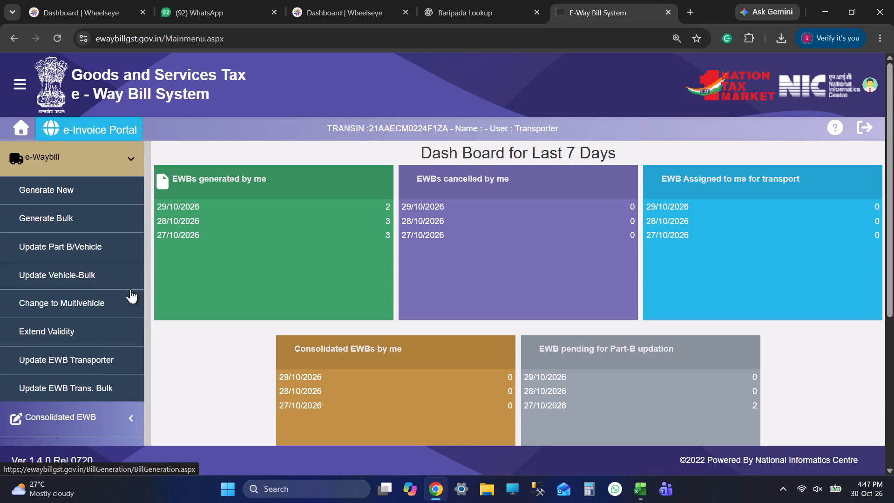
pyautogui.click(108, 328)
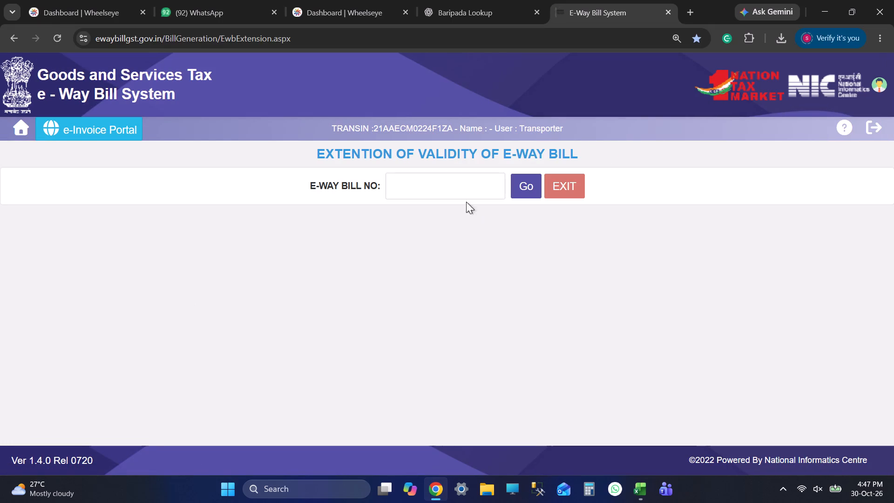
pyautogui.click(458, 193)
pyautogui.hotkey('ctrl', 'v')
pyautogui.click(527, 190)
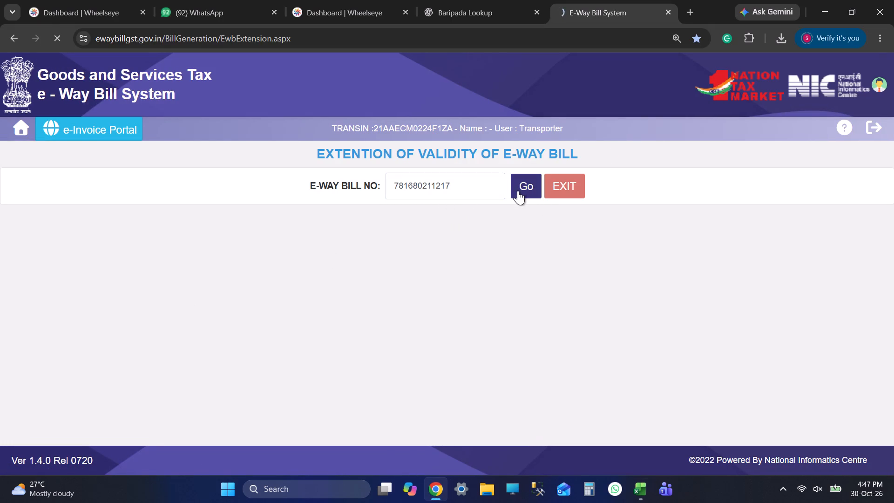
pyautogui.scroll(-9, 444, 246)
pyautogui.scroll(1, 482, 277)
pyautogui.scroll(-3, 482, 284)
pyautogui.scroll(-2, 348, 386)
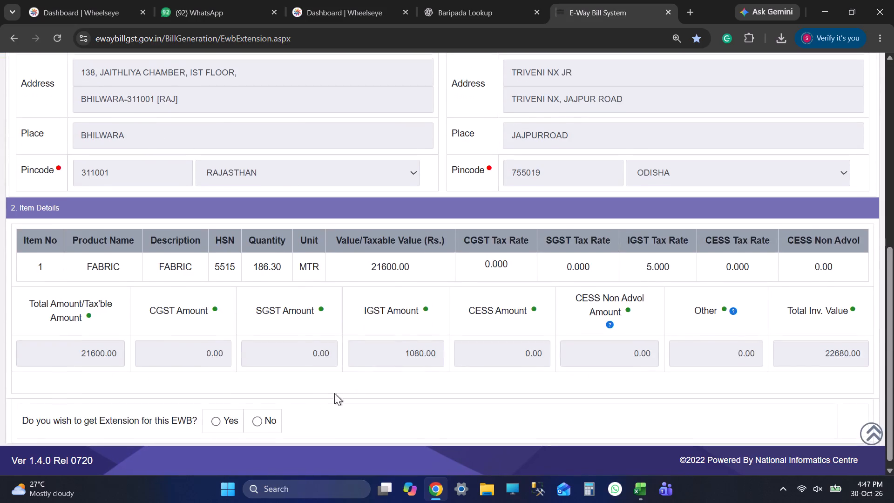
pyautogui.scroll(-2, 334, 393)
pyautogui.click(234, 413)
pyautogui.scroll(-3, 395, 332)
pyautogui.click(547, 237)
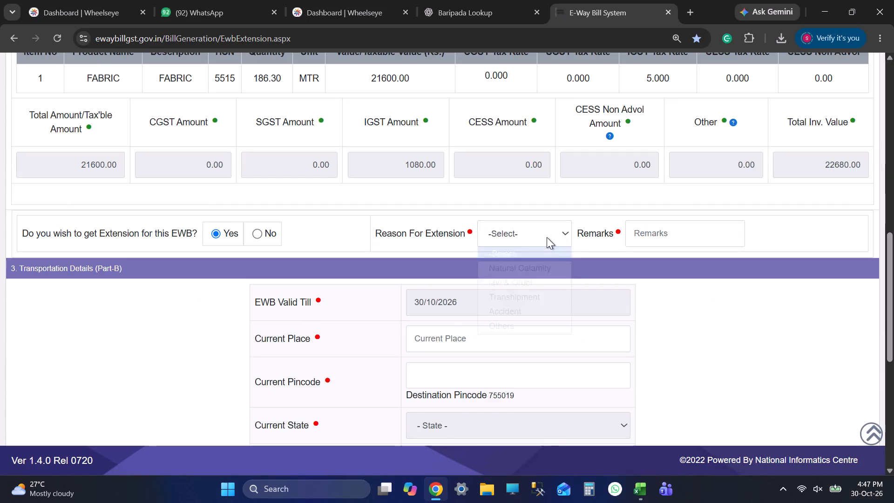
pyautogui.click(538, 295)
pyautogui.click(643, 222)
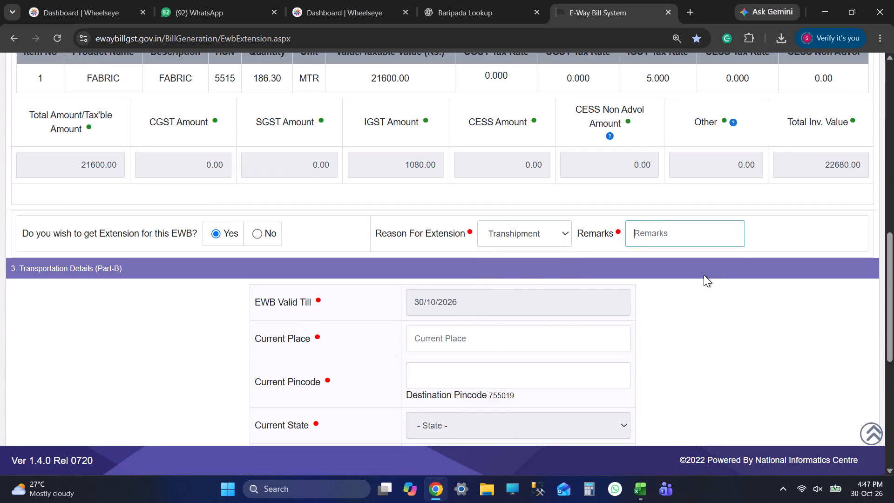
pyautogui.write('Tra')
pyautogui.write('nshipment')
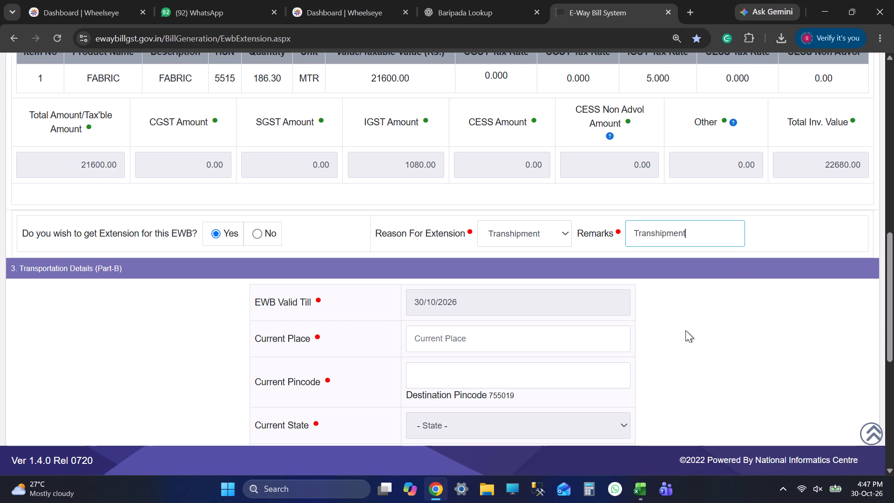
pyautogui.hotkey('alt', 'Tab')
pyautogui.hotkey('alt', 'Tab')
pyautogui.scroll(2, 271, 247)
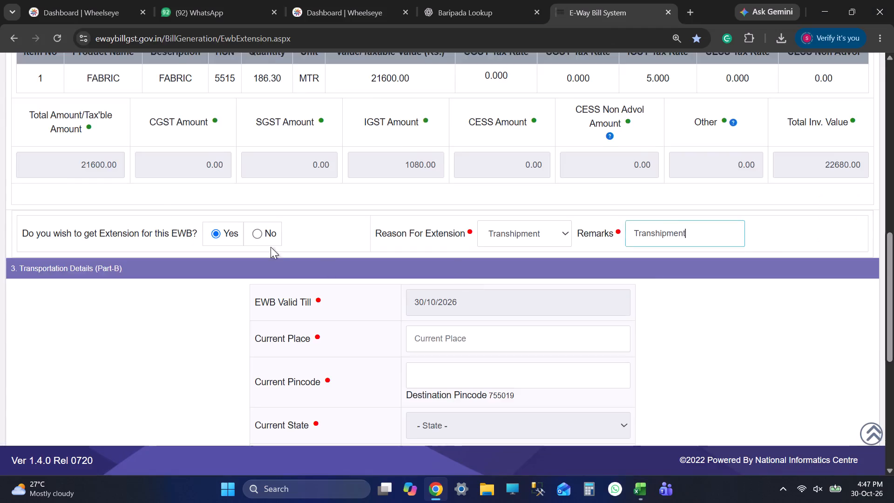
pyautogui.scroll(3, 271, 247)
pyautogui.click(512, 249)
pyautogui.moveTo(80, 244); pyautogui.dragTo(154, 251)
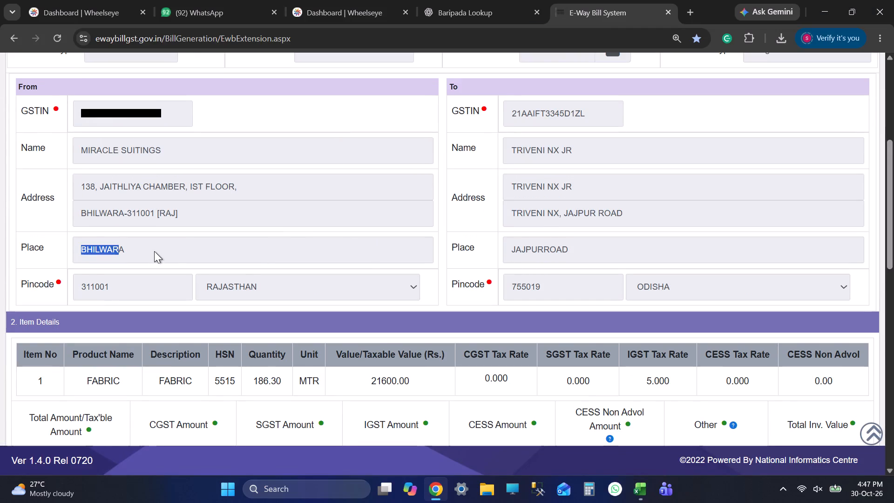
pyautogui.moveTo(154, 251); pyautogui.dragTo(171, 251)
pyautogui.hotkey('ctrl', 'c')
pyautogui.scroll(-6, 396, 281)
pyautogui.click(458, 280)
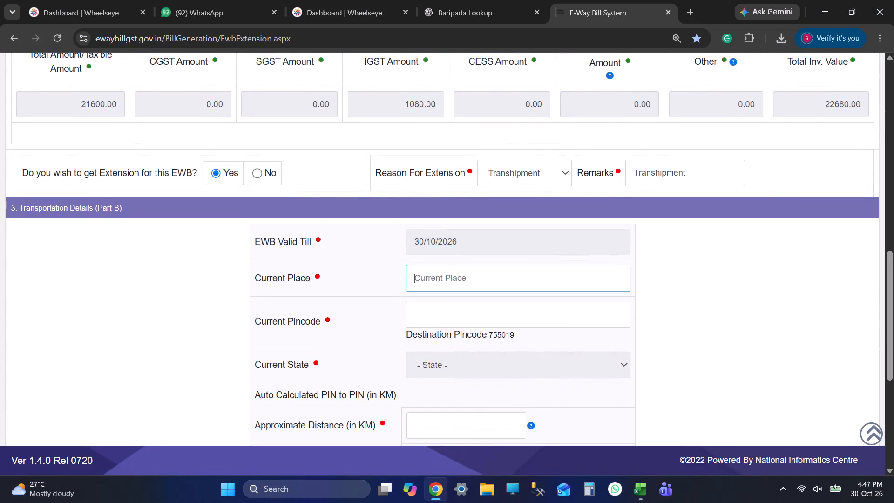
pyautogui.hotkey('ctrl', 'v')
pyautogui.scroll(6, 208, 292)
pyautogui.moveTo(80, 275); pyautogui.dragTo(153, 285)
pyautogui.hotkey('ctrl', 'c')
pyautogui.scroll(-8, 447, 295)
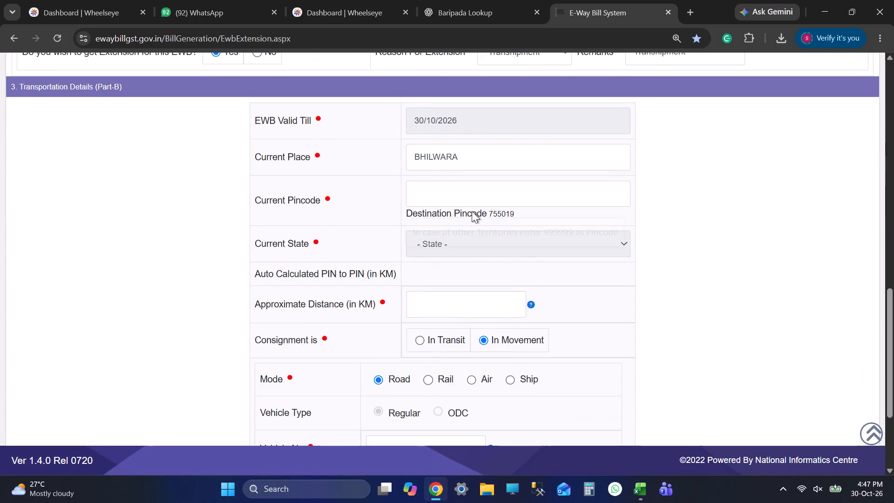
pyautogui.click(472, 211)
pyautogui.click(465, 187)
pyautogui.hotkey('ctrl', 'v')
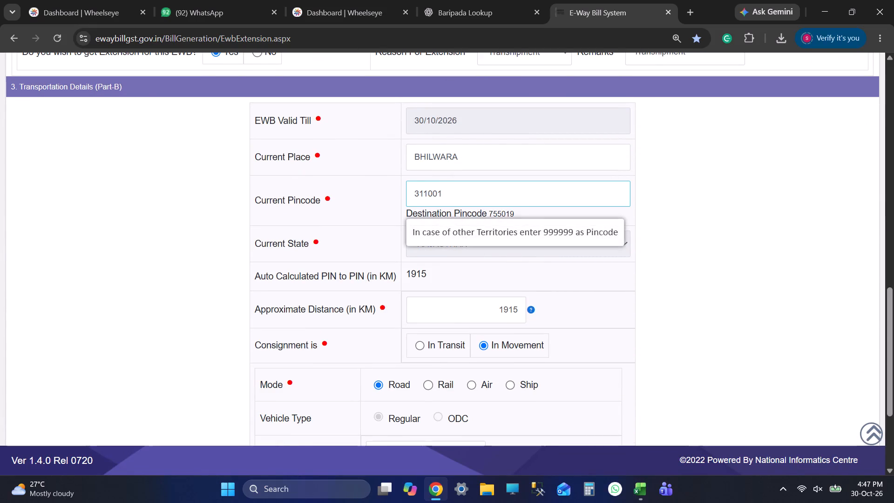
# Mark the consignment as In Transit at a Warehouse, enter BHILWARA in all three address lines, and submit the extension.
pyautogui.click(420, 160)
pyautogui.moveTo(412, 151); pyautogui.dragTo(490, 156)
pyautogui.hotkey('ctrl', 'c')
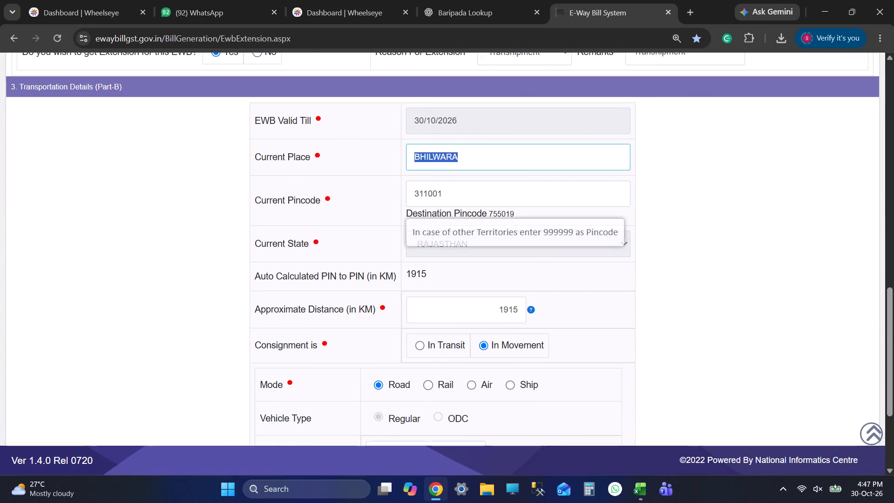
pyautogui.click(759, 189)
pyautogui.scroll(-4, 553, 319)
pyautogui.click(424, 183)
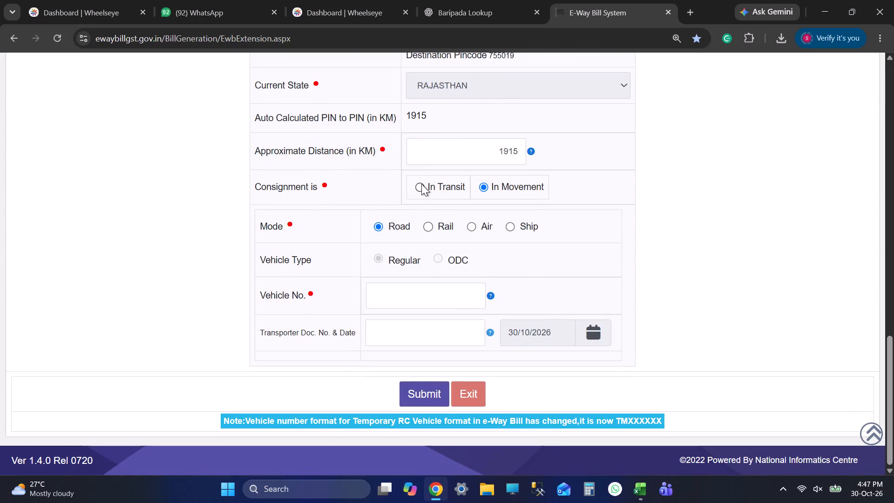
pyautogui.click(421, 184)
pyautogui.click(354, 246)
pyautogui.click(345, 275)
pyautogui.hotkey('ctrl', 'v')
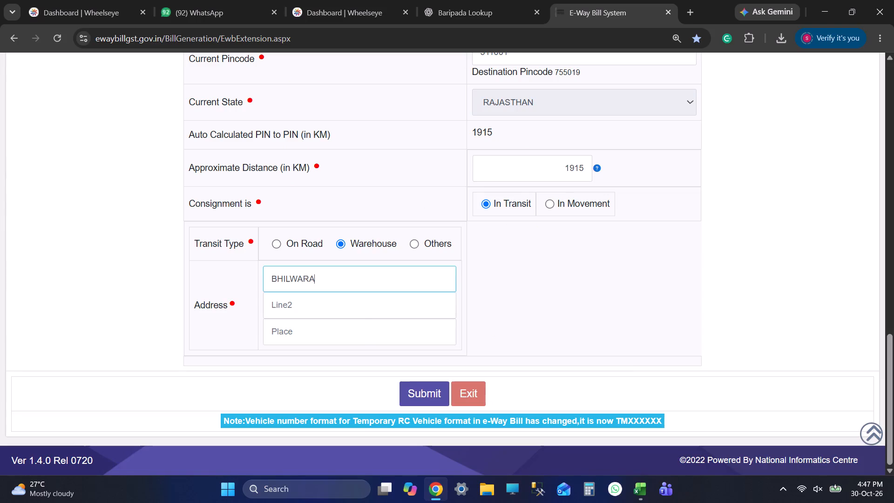
pyautogui.click(333, 300)
pyautogui.hotkey('ctrl', 'v')
pyautogui.click(344, 325)
pyautogui.hotkey('ctrl', 'v')
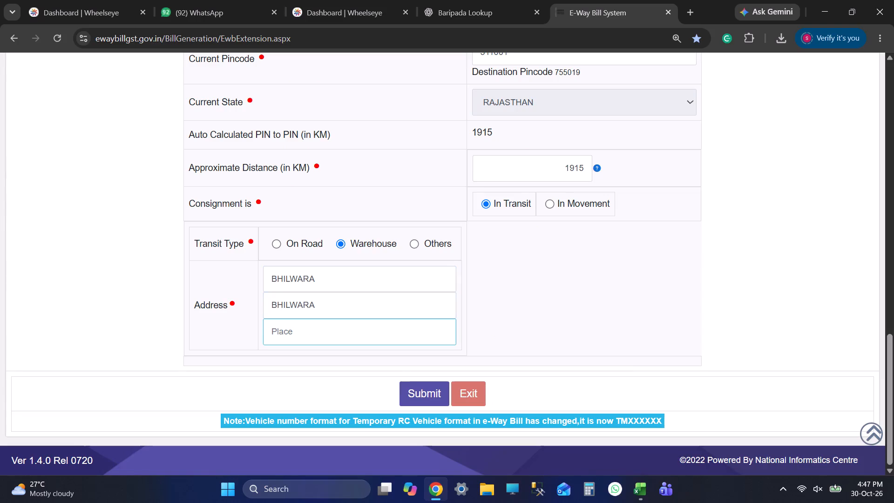
pyautogui.click(420, 394)
pyautogui.scroll(-2, 510, 238)
pyautogui.scroll(1, 511, 248)
pyautogui.scroll(-11, 511, 248)
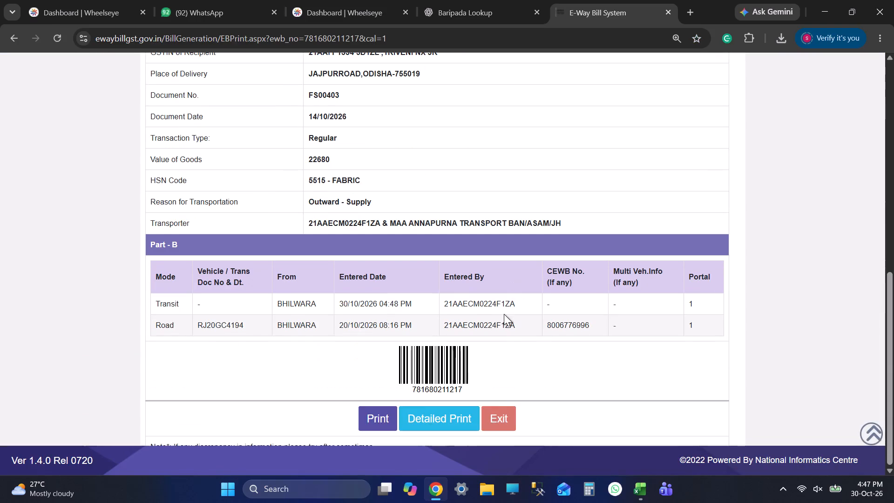
pyautogui.scroll(-1, 504, 314)
pyautogui.click(502, 420)
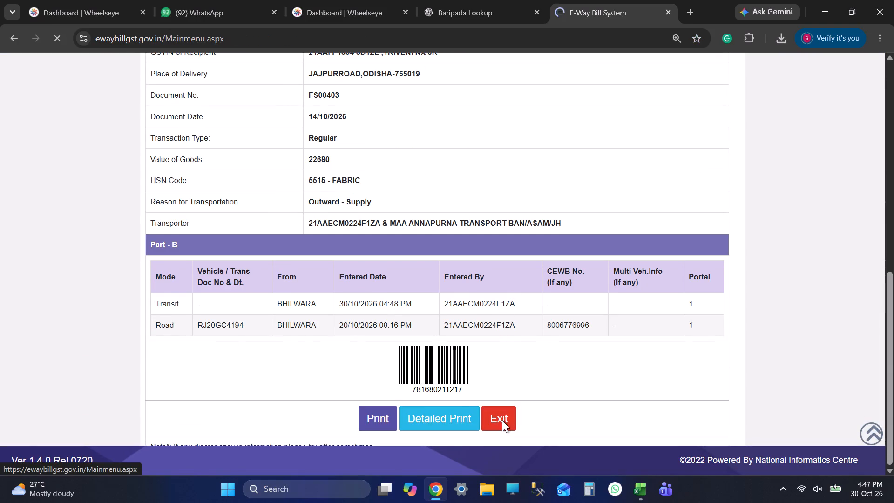
# Switch to Excel and highlight way bill cell D4 in yellow on the BOOKING sheet.
pyautogui.hotkey('alt', 'Tab')
pyautogui.click(161, 80)
pyautogui.click(135, 235)
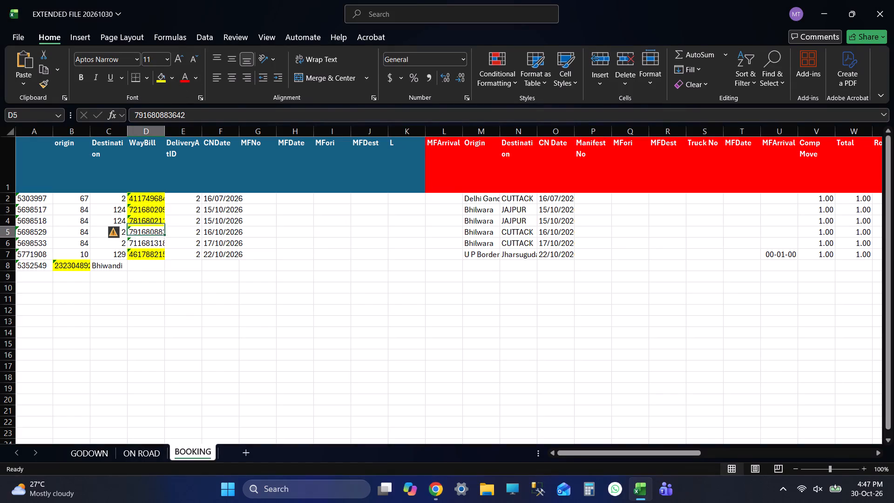
pyautogui.hotkey('ctrl', 'c')
pyautogui.hotkey('alt', 'Tab')
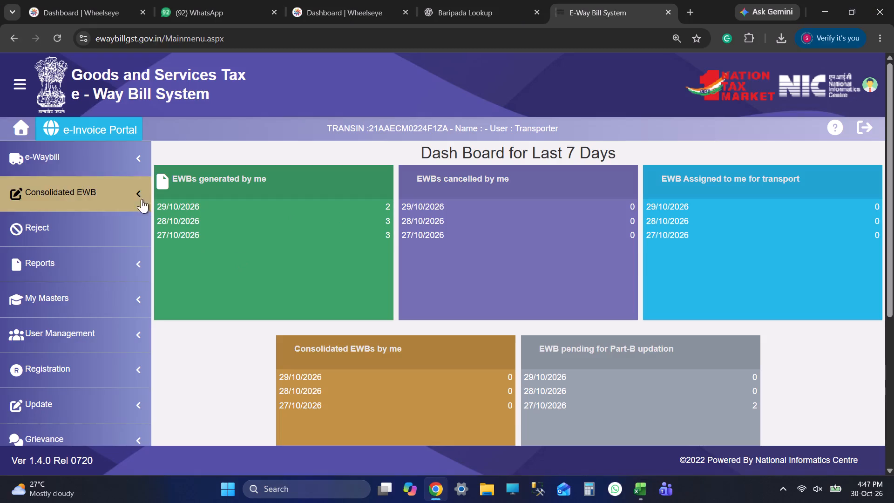
pyautogui.click(115, 169)
pyautogui.click(105, 334)
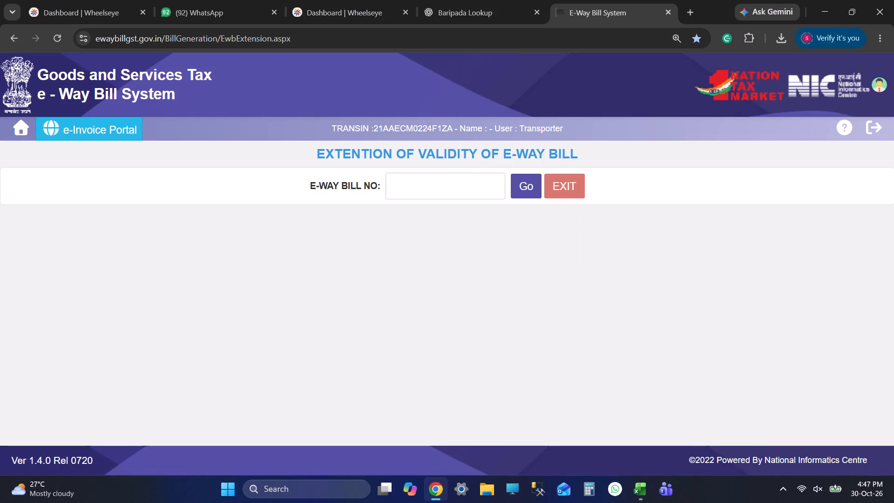
pyautogui.click(456, 184)
pyautogui.hotkey('ctrl', 'v')
pyautogui.click(524, 180)
pyautogui.scroll(-1, 426, 270)
pyautogui.scroll(1, 417, 292)
pyautogui.scroll(-4, 416, 297)
pyautogui.scroll(-5, 494, 250)
pyautogui.scroll(1, 420, 316)
pyautogui.scroll(-4, 417, 325)
pyautogui.click(218, 414)
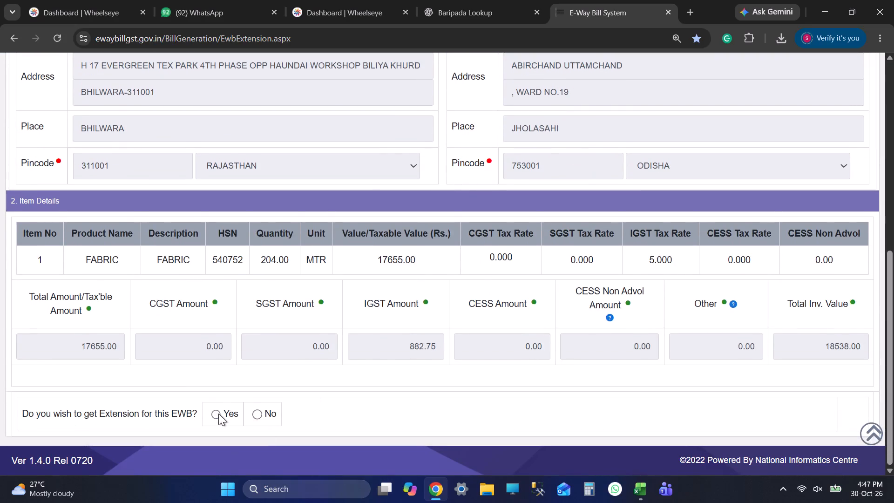
pyautogui.scroll(-3, 311, 387)
pyautogui.click(548, 237)
pyautogui.click(533, 303)
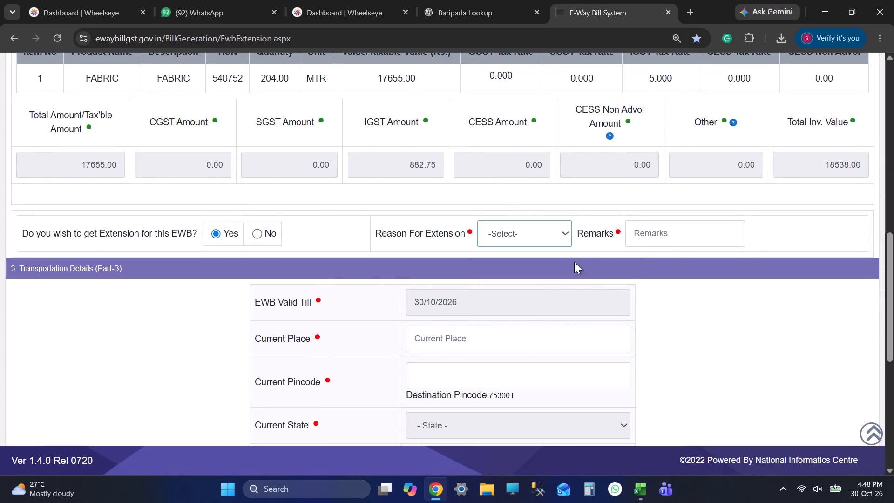
pyautogui.click(688, 229)
pyautogui.write('Tra')
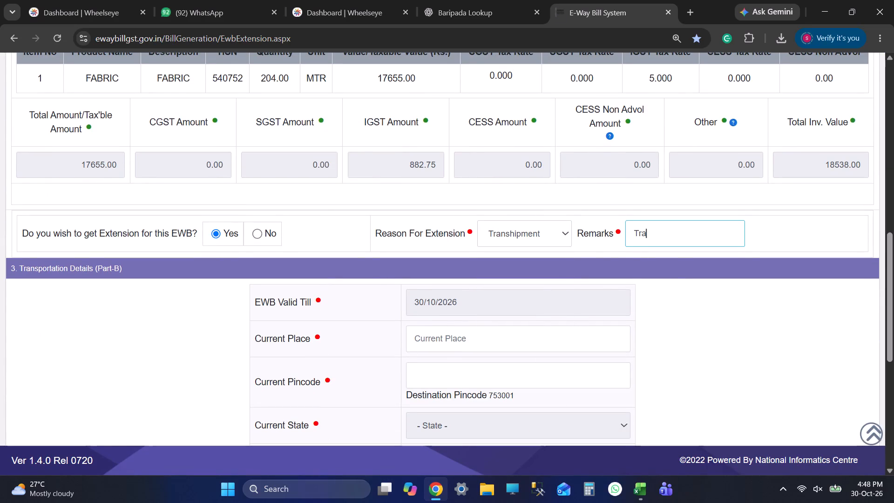
pyautogui.write('nshipment')
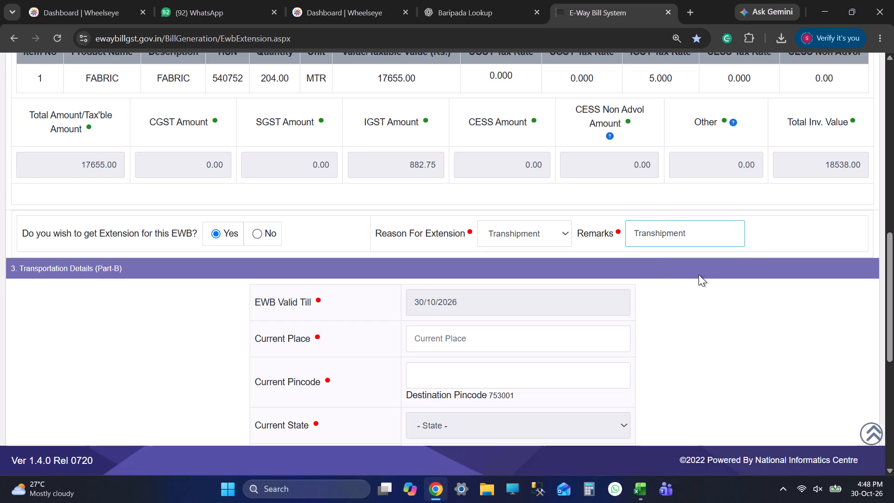
# Copy the dispatch place BHILWARA and pincode 311001 from the From details into Current Place and Current Pincode.
pyautogui.scroll(4, 616, 275)
pyautogui.scroll(-2, 616, 275)
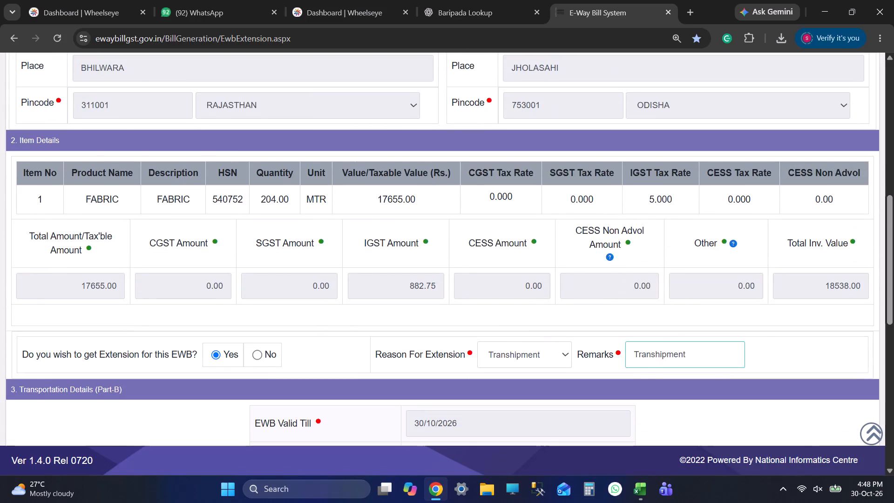
pyautogui.scroll(3, 616, 275)
pyautogui.hotkey('alt', 'Tab')
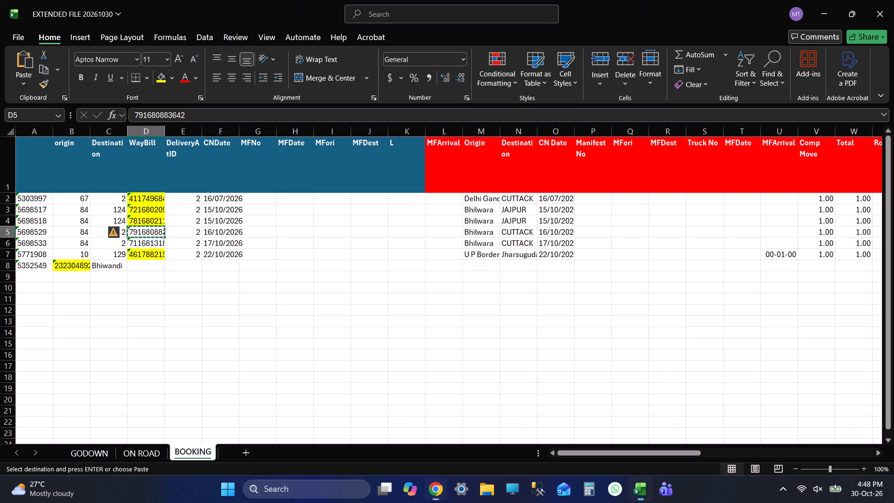
pyautogui.hotkey('alt', 'Tab')
pyautogui.moveTo(82, 252); pyautogui.dragTo(88, 252)
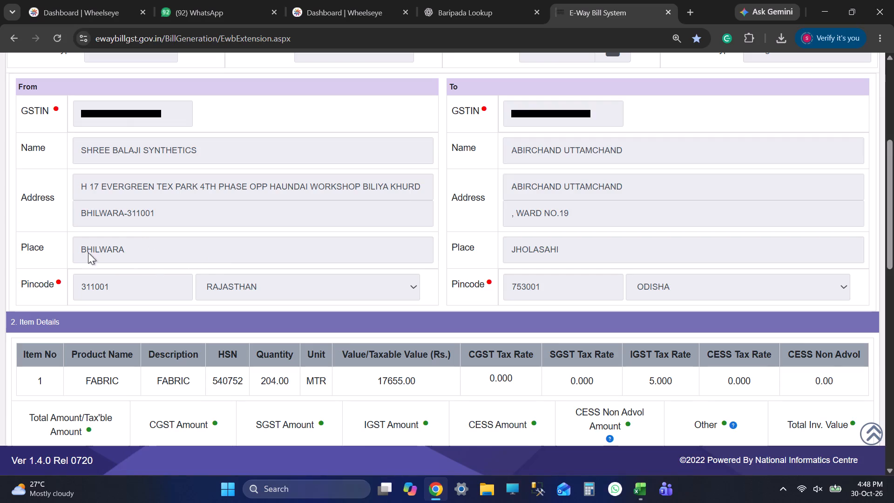
pyautogui.moveTo(88, 252); pyautogui.dragTo(149, 258)
pyautogui.hotkey('ctrl', 'c')
pyautogui.scroll(-7, 514, 288)
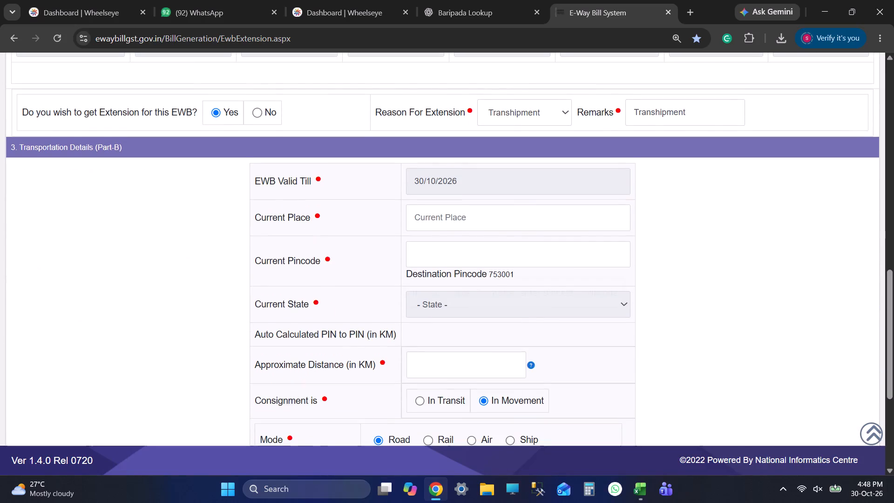
pyautogui.click(470, 225)
pyautogui.hotkey('ctrl', 'v')
pyautogui.scroll(5, 242, 227)
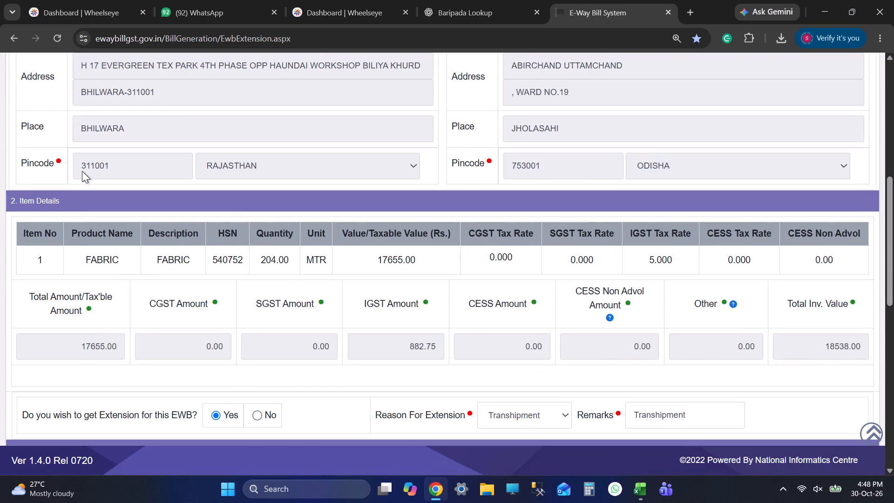
pyautogui.moveTo(75, 162); pyautogui.dragTo(140, 172)
pyautogui.hotkey('ctrl', 'c')
pyautogui.scroll(-5, 384, 224)
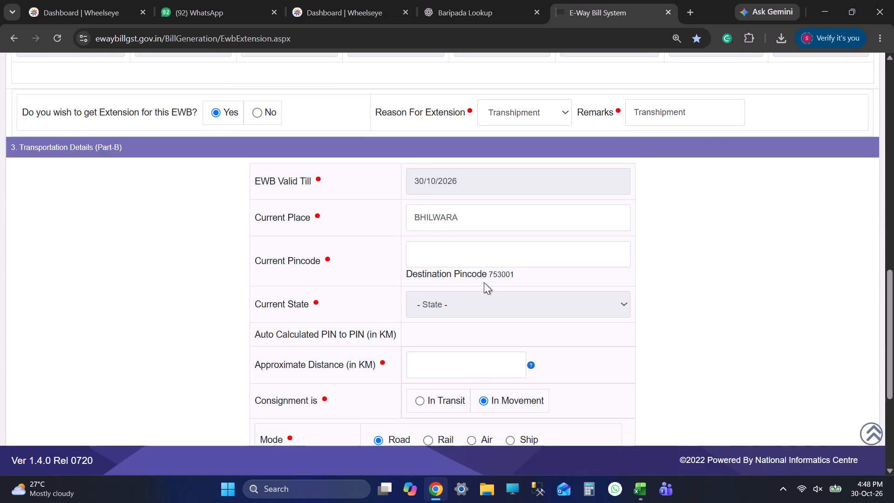
pyautogui.click(446, 250)
pyautogui.hotkey('ctrl', 'v')
# Mark the consignment as In Transit at a Warehouse, enter BHILWARA in all three address lines, and submit the extension.
pyautogui.moveTo(406, 218); pyautogui.dragTo(472, 225)
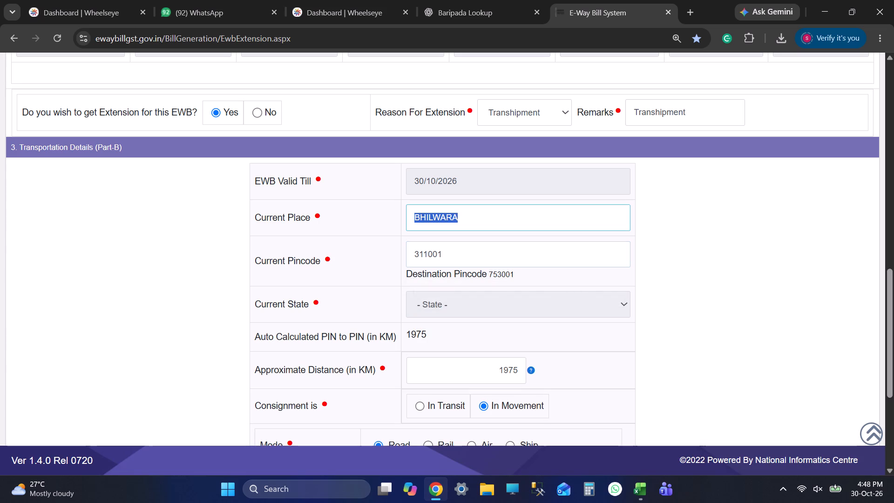
pyautogui.moveTo(472, 225); pyautogui.dragTo(473, 225)
pyautogui.hotkey('ctrl', 'c')
pyautogui.click(780, 264)
pyautogui.scroll(-5, 727, 289)
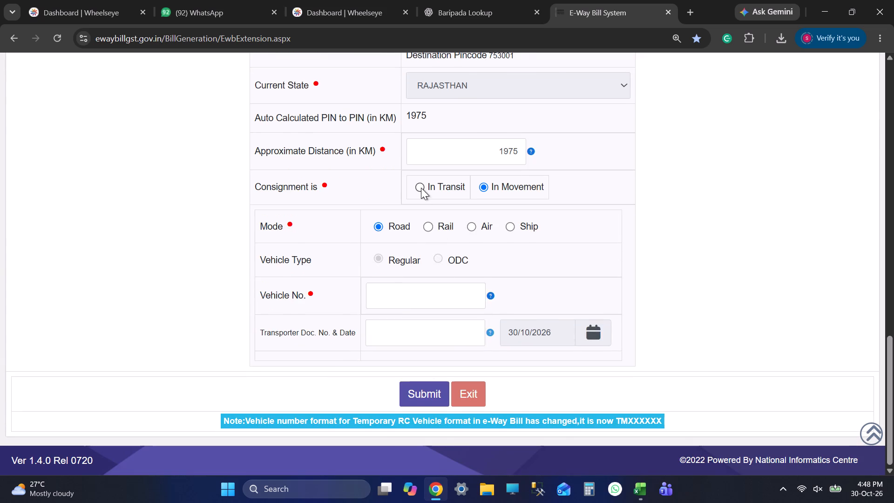
pyautogui.click(421, 188)
pyautogui.click(375, 241)
pyautogui.click(354, 271)
pyautogui.hotkey('ctrl', 'v')
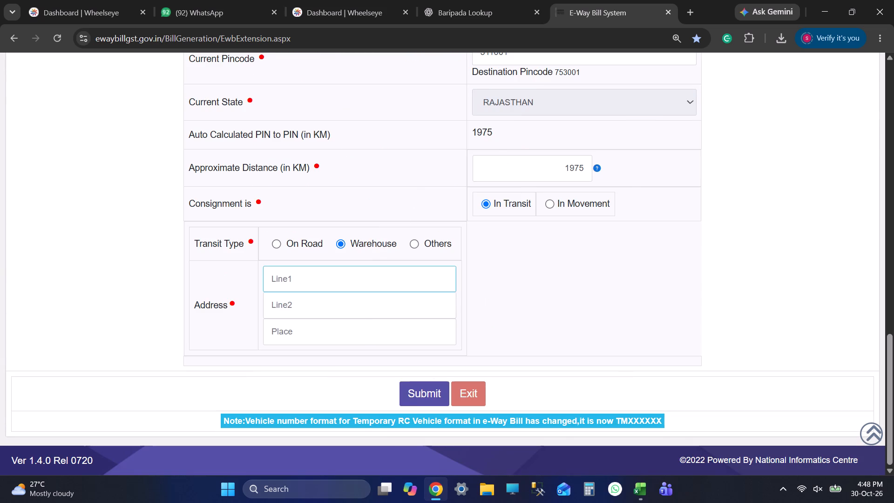
pyautogui.click(328, 301)
pyautogui.hotkey('ctrl', 'v')
pyautogui.click(342, 334)
pyautogui.hotkey('ctrl', 'v')
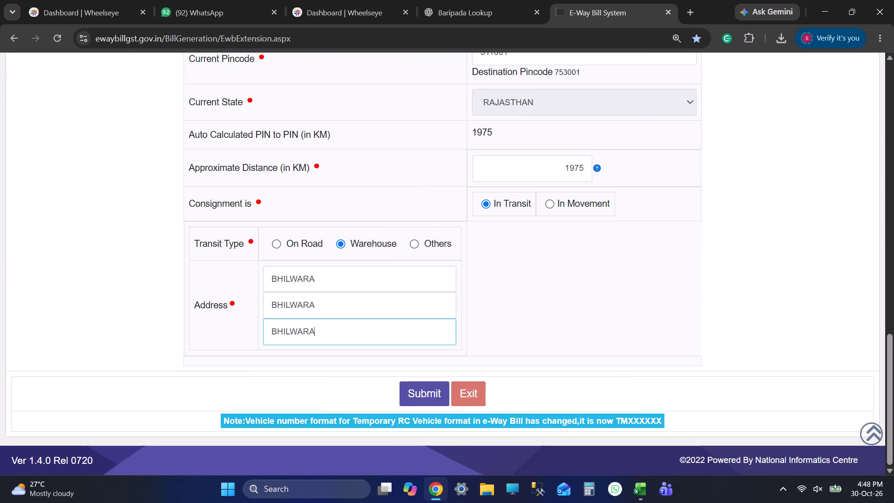
pyautogui.scroll(4, 893, 315)
pyautogui.scroll(-5, 859, 299)
pyautogui.scroll(-3, 810, 343)
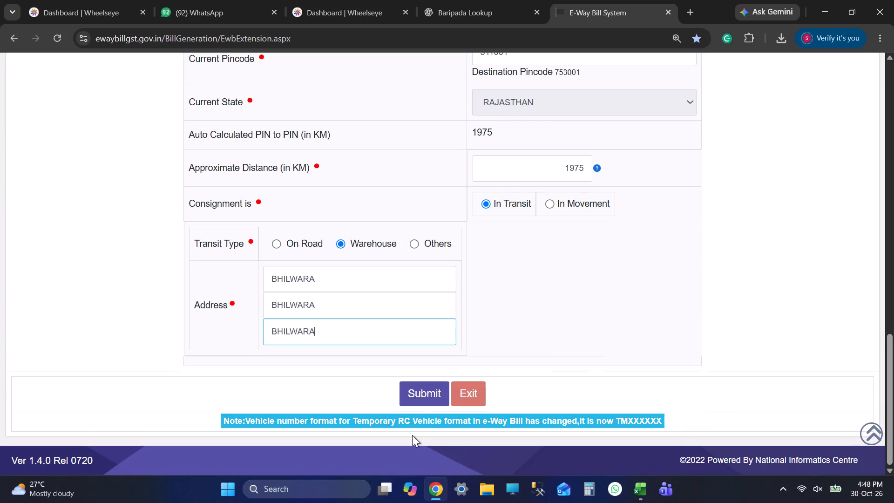
pyautogui.click(418, 402)
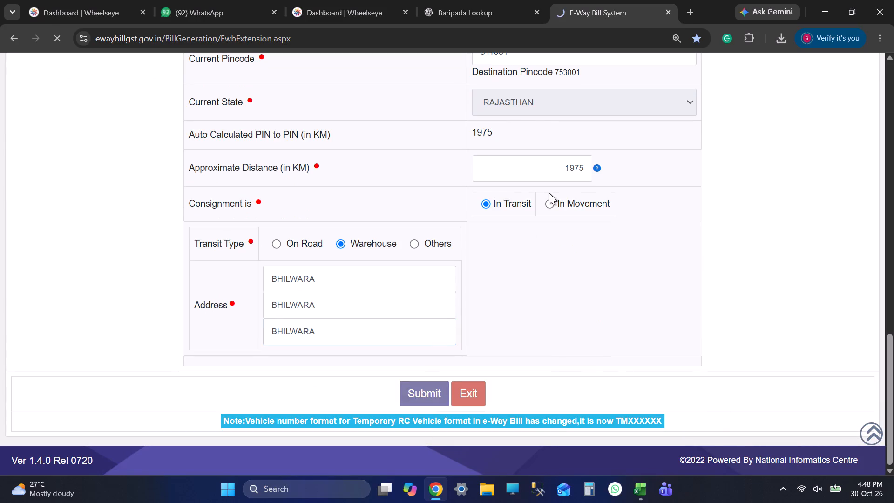
pyautogui.scroll(-5, 551, 206)
pyautogui.scroll(1, 568, 267)
pyautogui.scroll(-9, 571, 280)
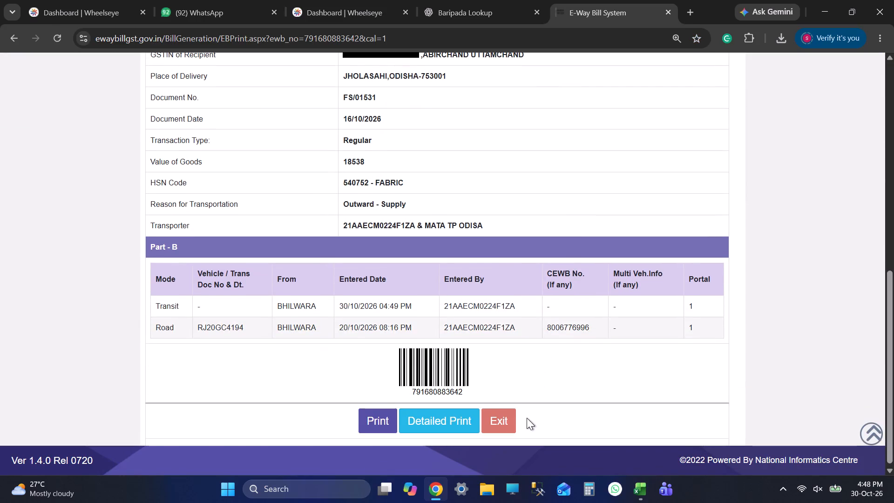
pyautogui.click(507, 413)
# Switch to Excel and highlight way bill cell D5 in yellow on the BOOKING sheet.
pyautogui.hotkey('alt', 'Tab')
pyautogui.click(158, 75)
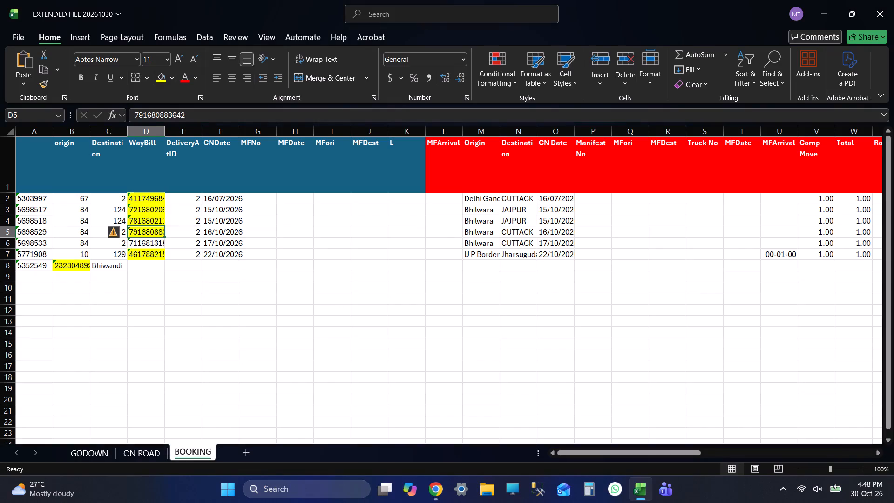
pyautogui.click(144, 241)
pyautogui.hotkey('ctrl', 'c')
pyautogui.hotkey('alt', 'Tab')
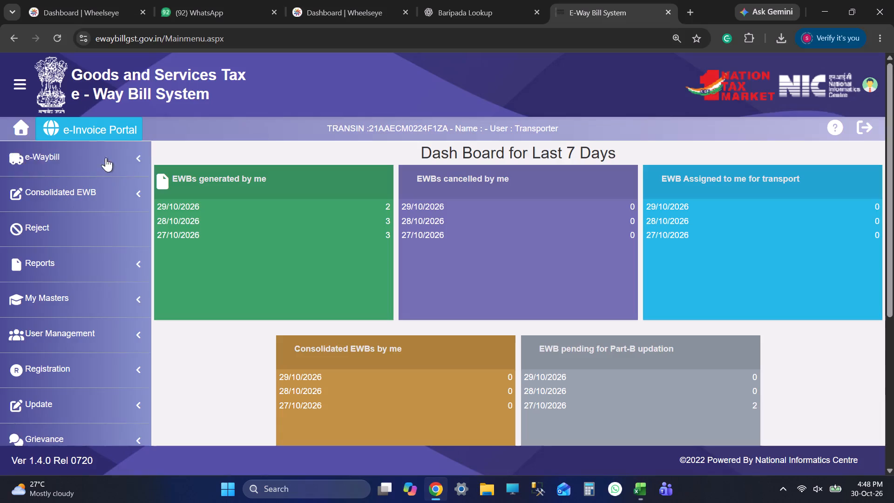
pyautogui.click(93, 151)
pyautogui.click(86, 321)
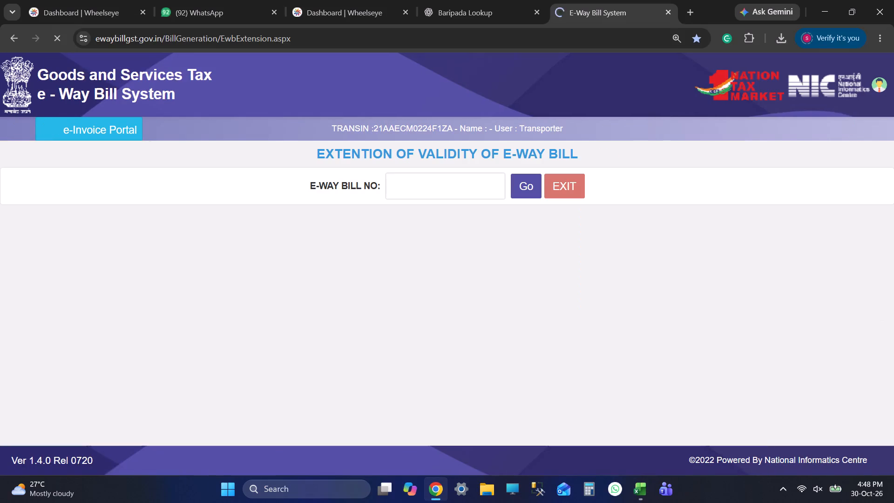
pyautogui.click(462, 184)
pyautogui.hotkey('ctrl', 'v')
pyautogui.click(526, 182)
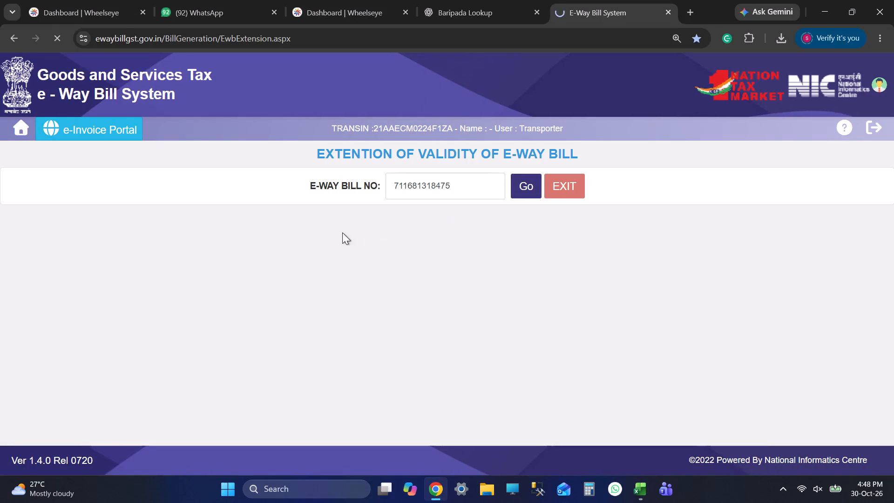
pyautogui.scroll(-5, 320, 241)
pyautogui.scroll(-9, 312, 286)
pyautogui.scroll(1, 340, 338)
pyautogui.scroll(-2, 340, 339)
pyautogui.click(228, 421)
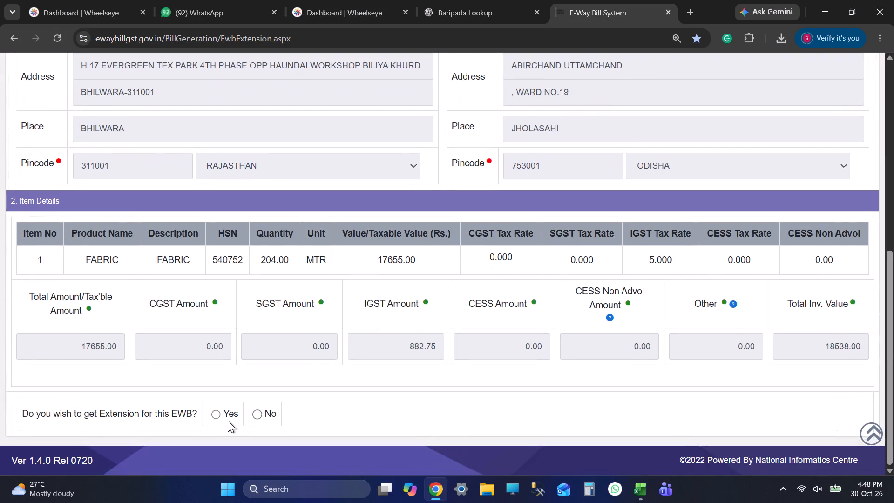
pyautogui.scroll(-3, 434, 355)
pyautogui.scroll(-4, 484, 326)
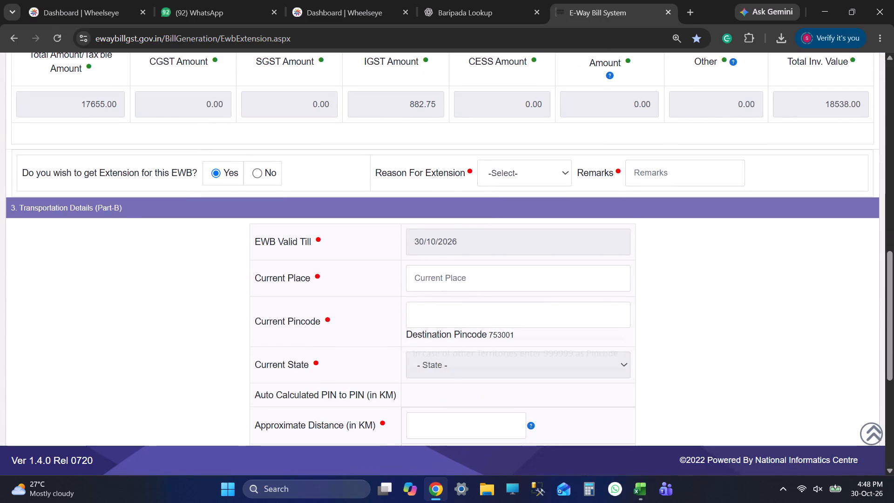
pyautogui.click(526, 177)
pyautogui.click(525, 237)
pyautogui.click(664, 159)
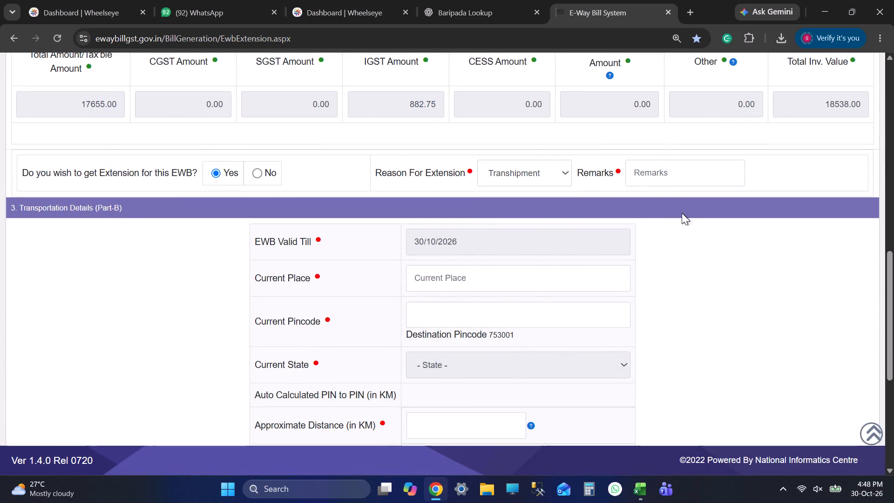
pyautogui.click(654, 189)
pyautogui.click(653, 176)
pyautogui.write('Tra')
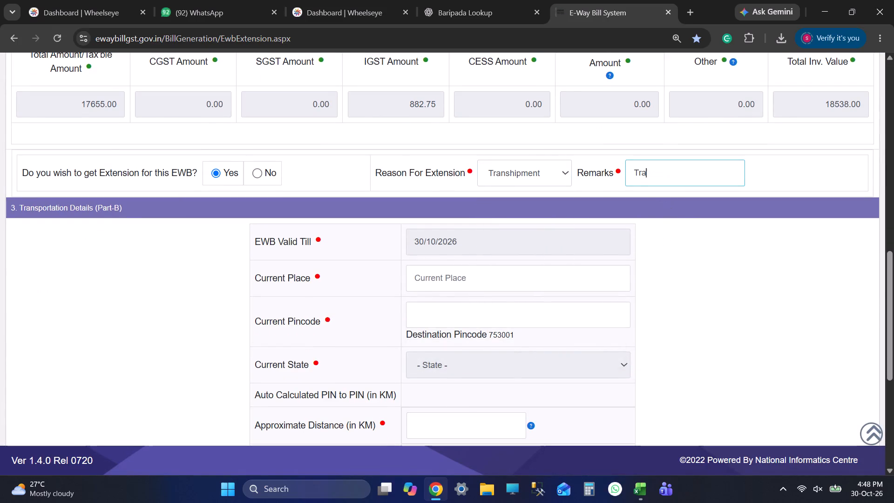
pyautogui.write('nshipment')
# Copy the dispatch place BHILWARA and pincode 311001 from the From details into Current Place and Current Pincode.
pyautogui.scroll(5, 654, 204)
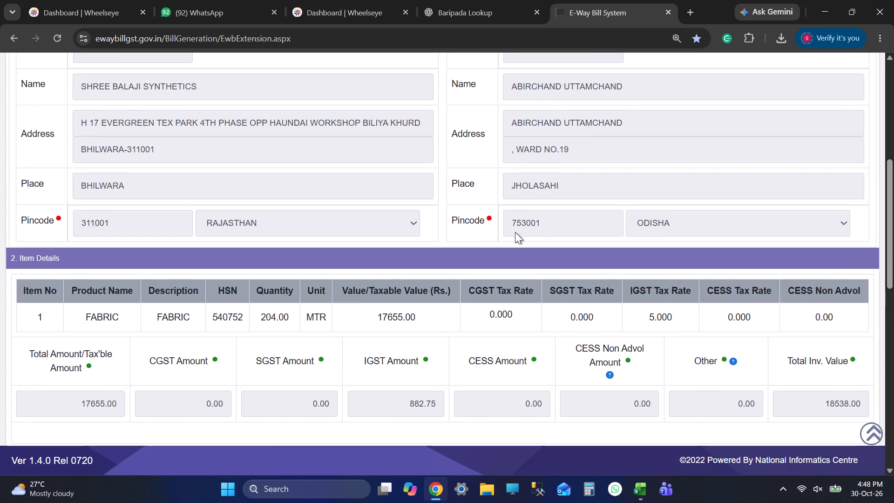
pyautogui.moveTo(77, 189); pyautogui.dragTo(145, 195)
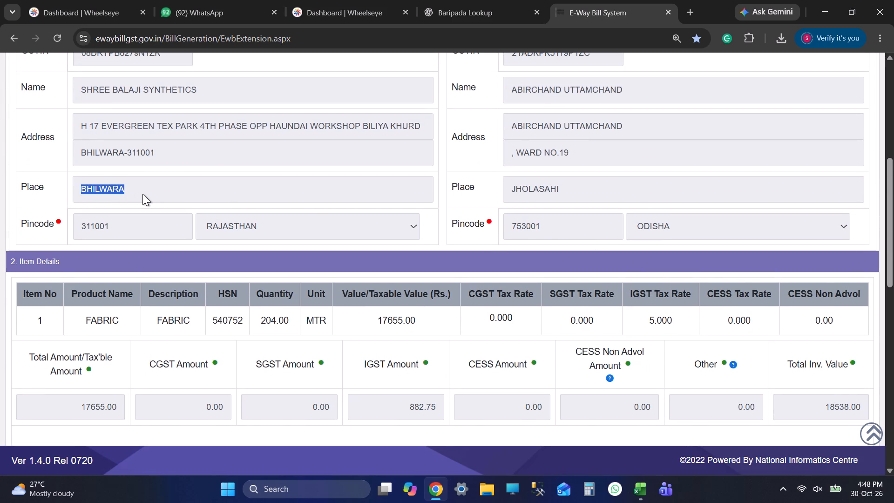
pyautogui.hotkey('ctrl', 'c')
pyautogui.scroll(-5, 362, 253)
pyautogui.click(433, 272)
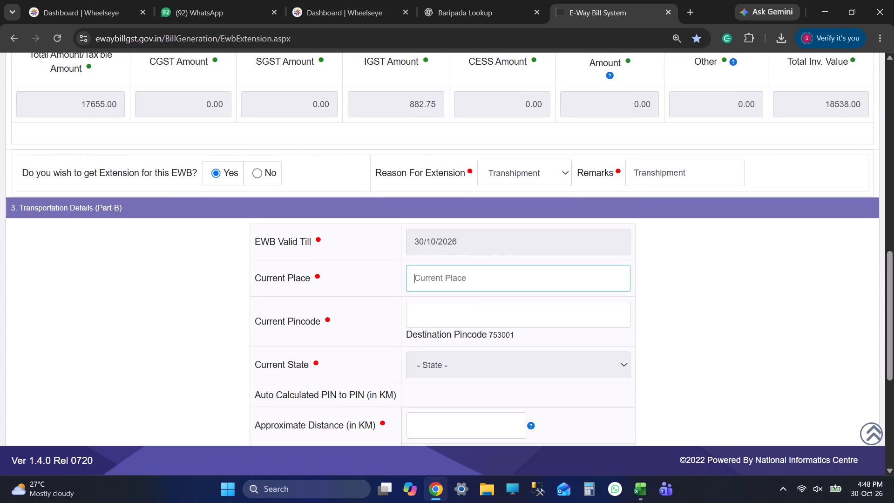
pyautogui.hotkey('ctrl', 'v')
pyautogui.scroll(6, 214, 277)
pyautogui.moveTo(80, 283); pyautogui.dragTo(129, 290)
pyautogui.hotkey('ctrl', 'c')
pyautogui.scroll(-6, 440, 300)
pyautogui.click(491, 312)
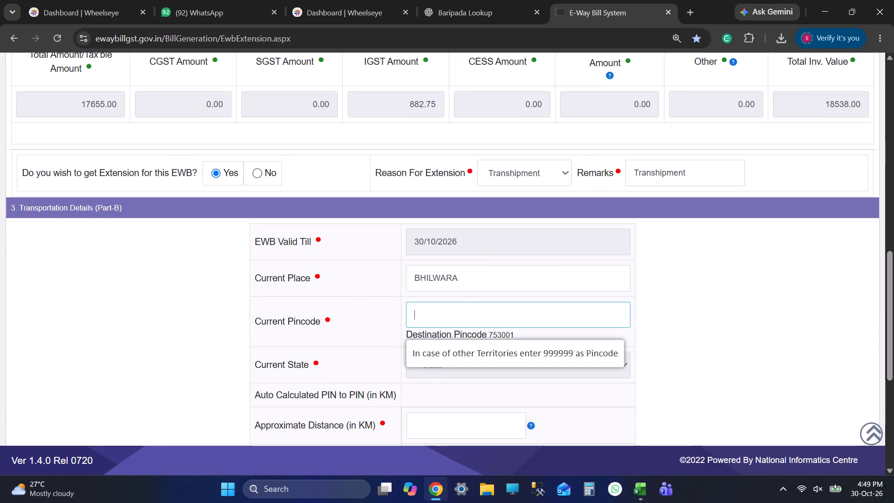
pyautogui.hotkey('ctrl', 'v')
# Mark the consignment as In Transit at a Warehouse, enter BHILWARA in all three address lines, and submit the extension.
pyautogui.moveTo(413, 279); pyautogui.dragTo(474, 287)
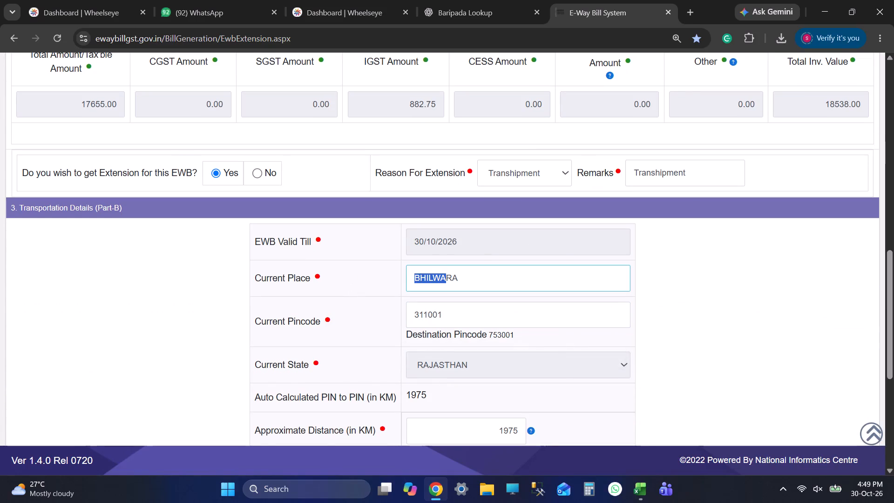
pyautogui.hotkey('ctrl', 'c')
pyautogui.click(744, 300)
pyautogui.scroll(-5, 643, 330)
pyautogui.click(423, 293)
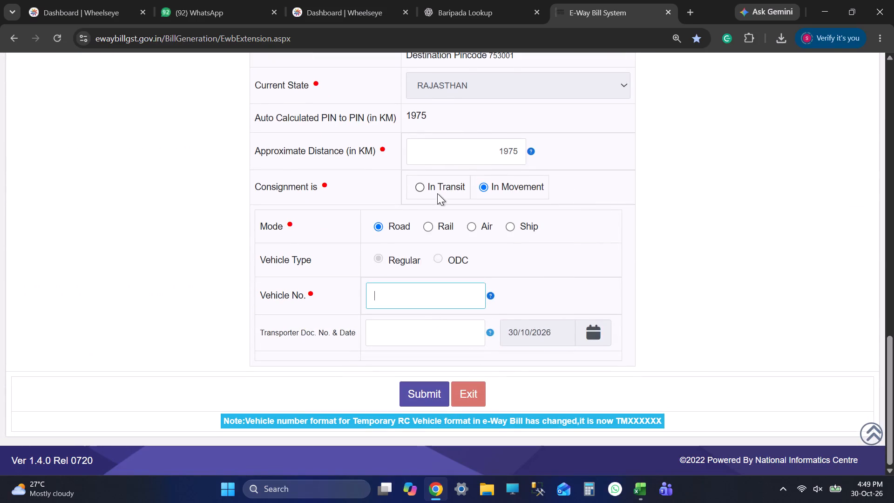
pyautogui.click(437, 193)
pyautogui.click(357, 247)
pyautogui.click(350, 286)
pyautogui.hotkey('ctrl', 'v')
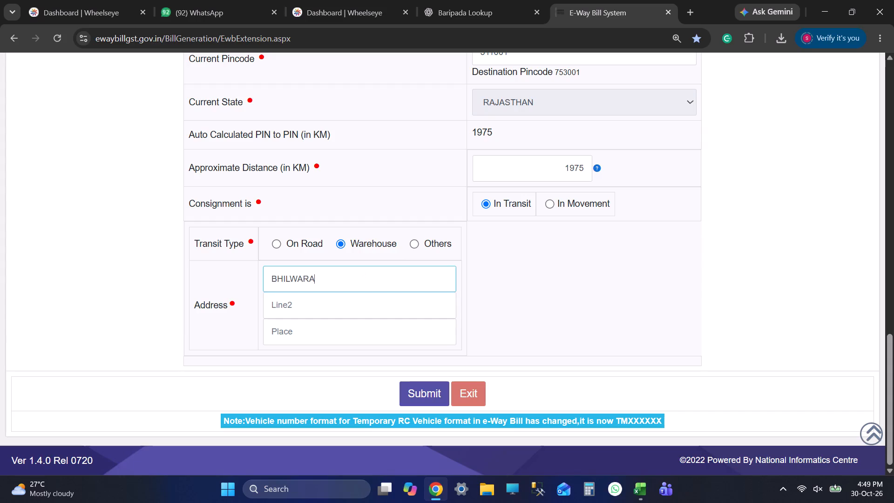
pyautogui.click(344, 303)
pyautogui.hotkey('ctrl', 'v')
pyautogui.click(349, 330)
pyautogui.hotkey('ctrl', 'v')
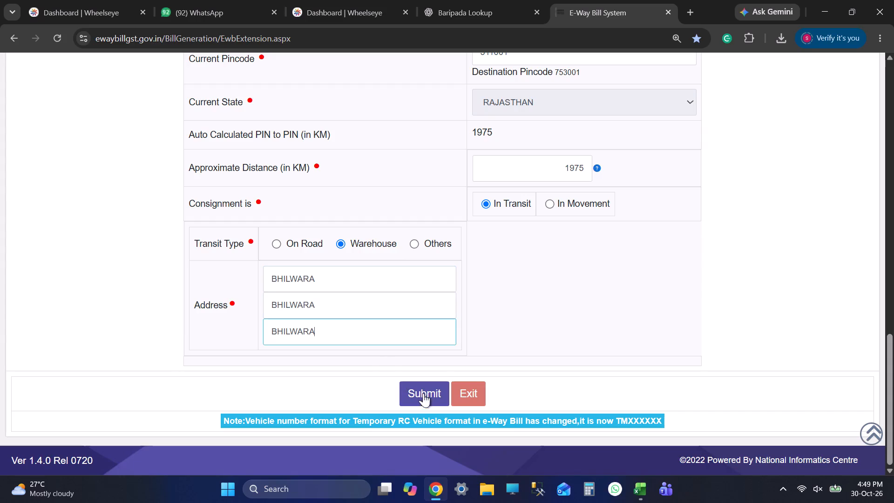
pyautogui.click(427, 398)
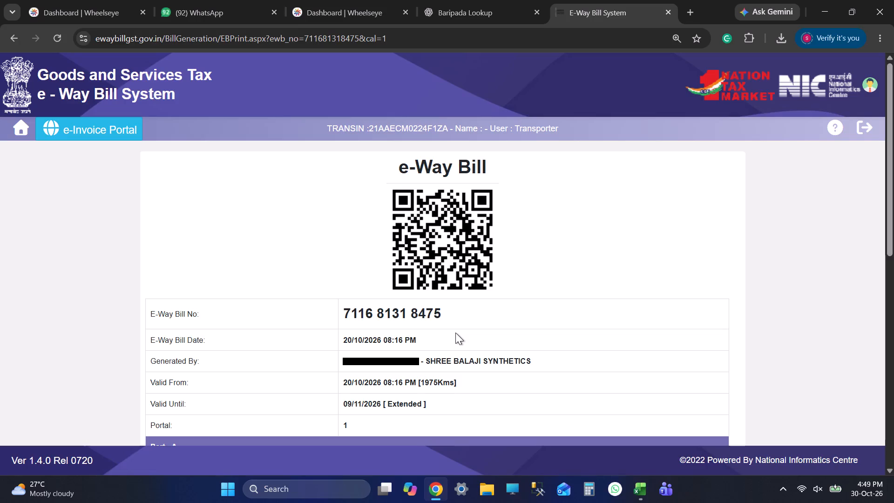
pyautogui.scroll(-2, 508, 303)
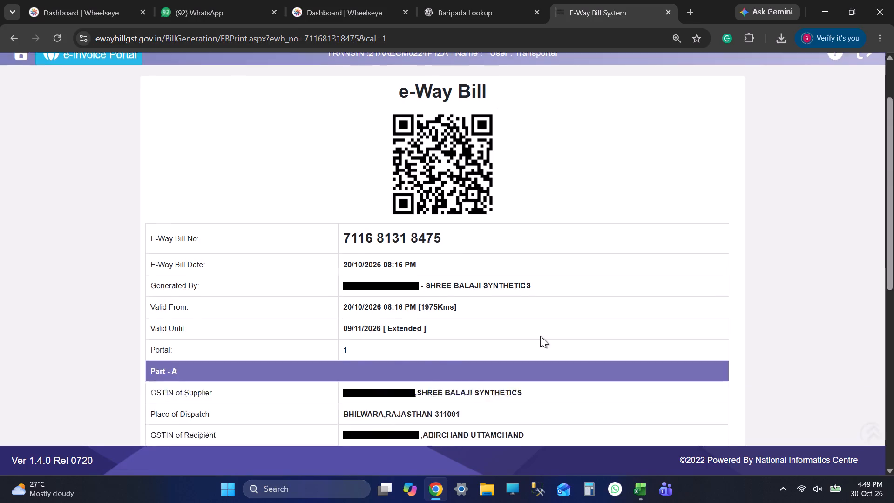
pyautogui.scroll(-7, 540, 336)
pyautogui.scroll(1, 521, 362)
pyautogui.scroll(-8, 519, 364)
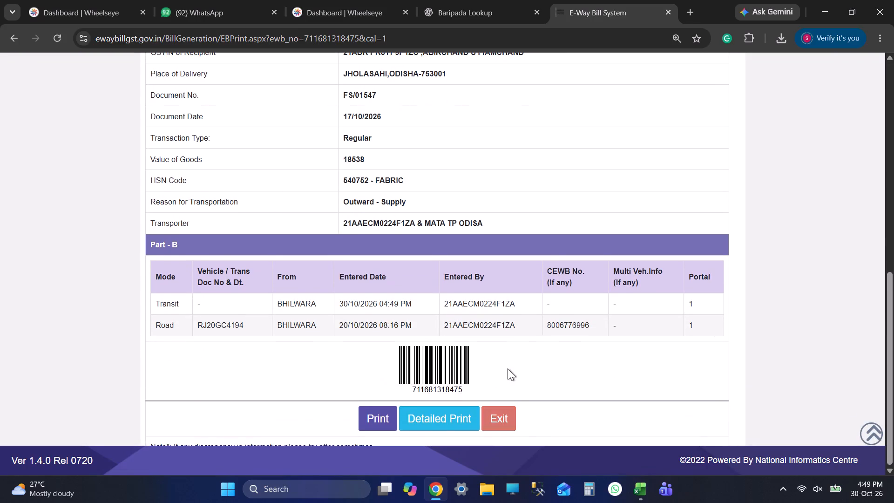
pyautogui.scroll(-3, 508, 368)
pyautogui.click(504, 408)
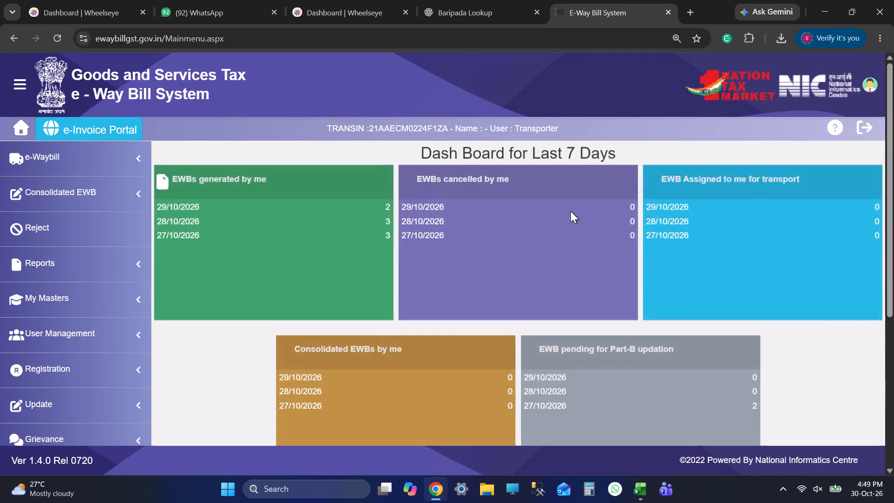
# Switch to Excel, highlight way bill cell D6 on the BOOKING sheet in yellow, save the EXTENDED FILE 20261030 workbook and close it.
pyautogui.hotkey('alt', 'Tab')
pyautogui.click(156, 73)
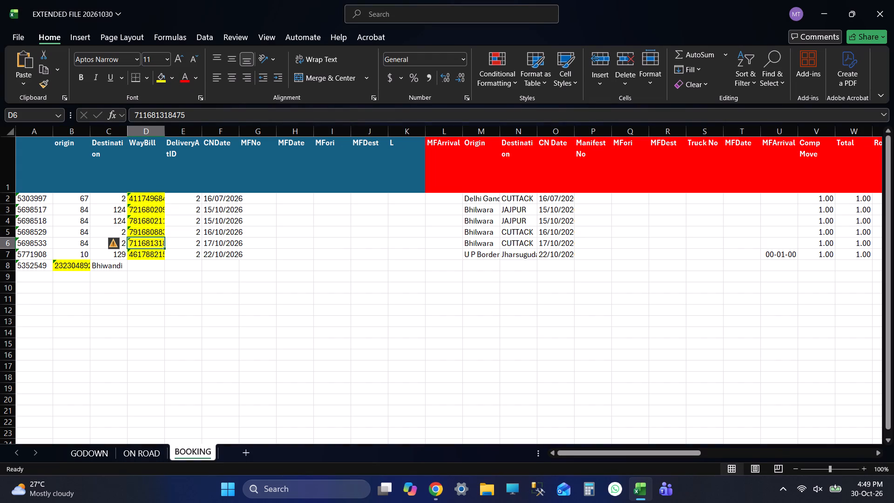
pyautogui.click(239, 281)
pyautogui.hotkey('ctrl', 's')
pyautogui.click(893, 0)
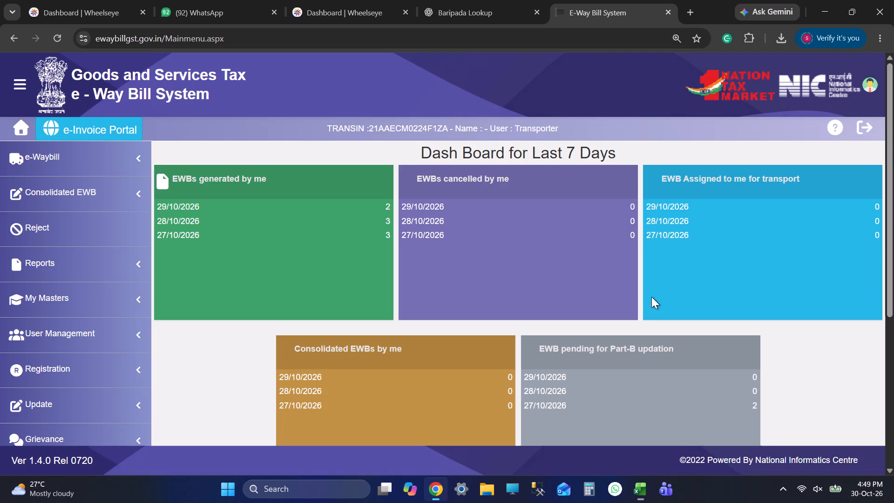
# Close the e-Way Bill System page in Chrome and minimize the browser window.
pyautogui.click(665, 11)
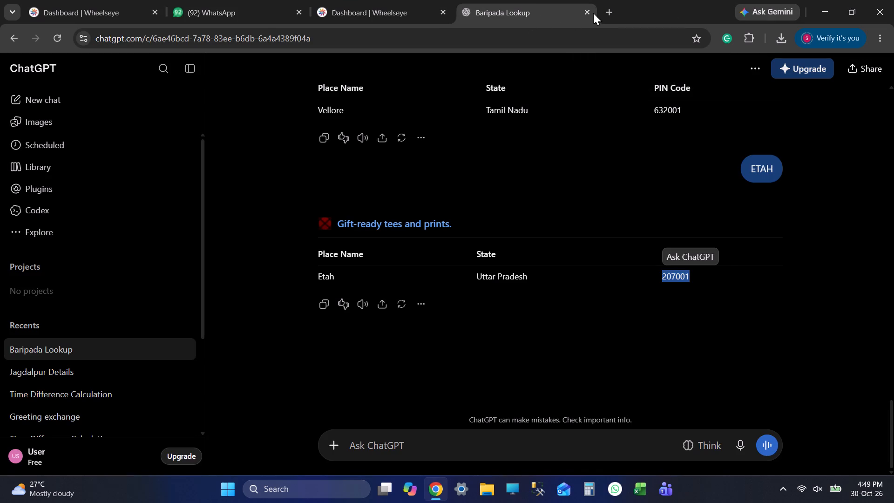
pyautogui.click(814, 3)
# In File Explorer, open the workbook 20261030 godown from the abhijit folder.
pyautogui.doubleClick(1, 187)
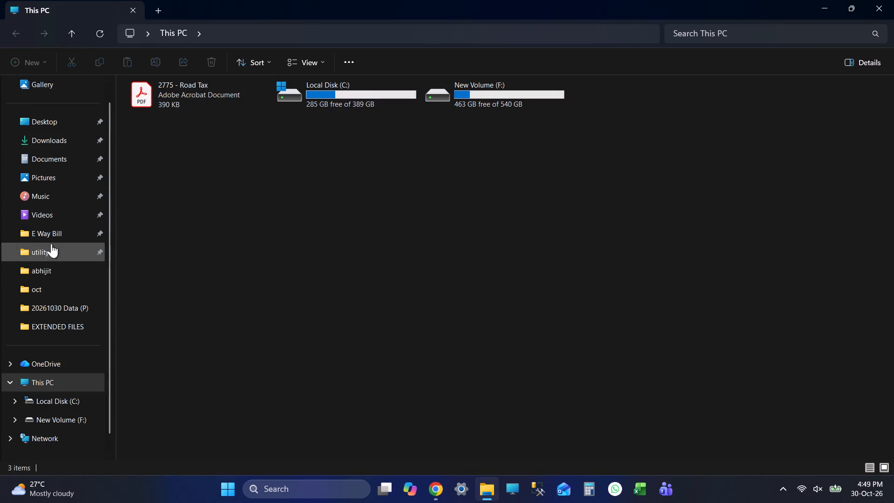
pyautogui.click(52, 225)
pyautogui.click(53, 262)
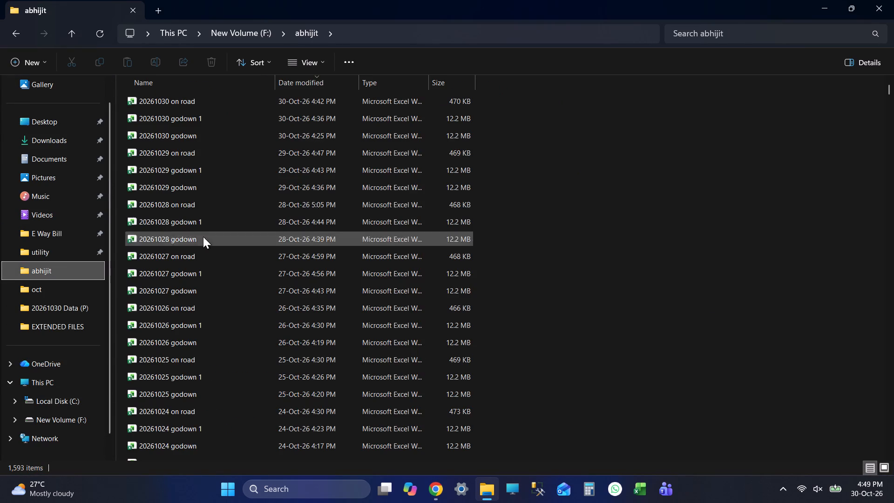
pyautogui.doubleClick(210, 142)
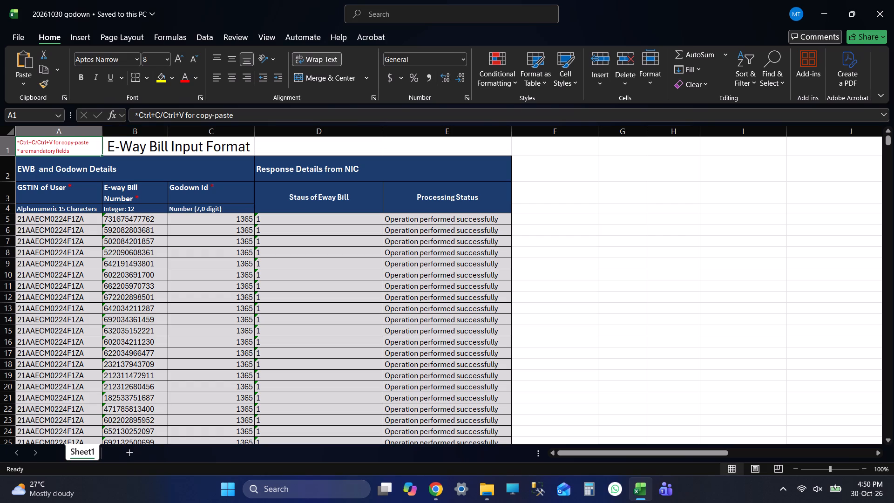
# Select among the title and heading cells above the e-way bill list on Sheet1.
pyautogui.click(131, 144)
pyautogui.scroll(3, 257, 193)
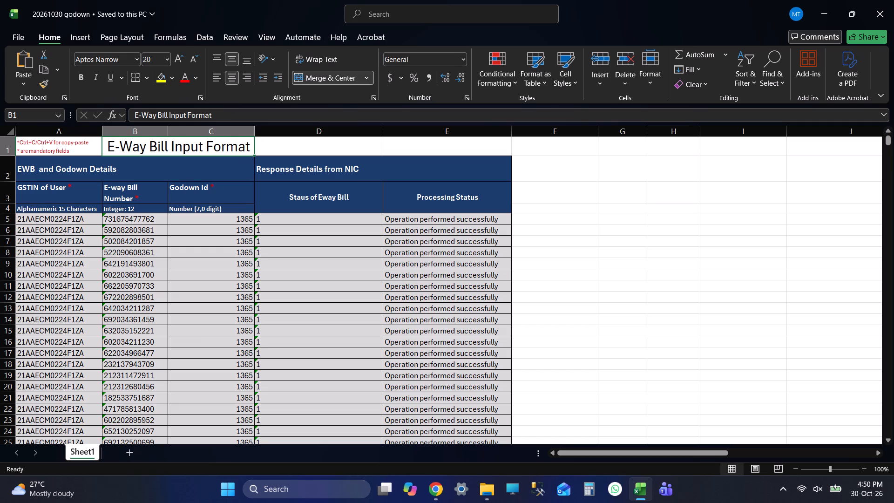
pyautogui.click(145, 164)
pyautogui.press('Up')
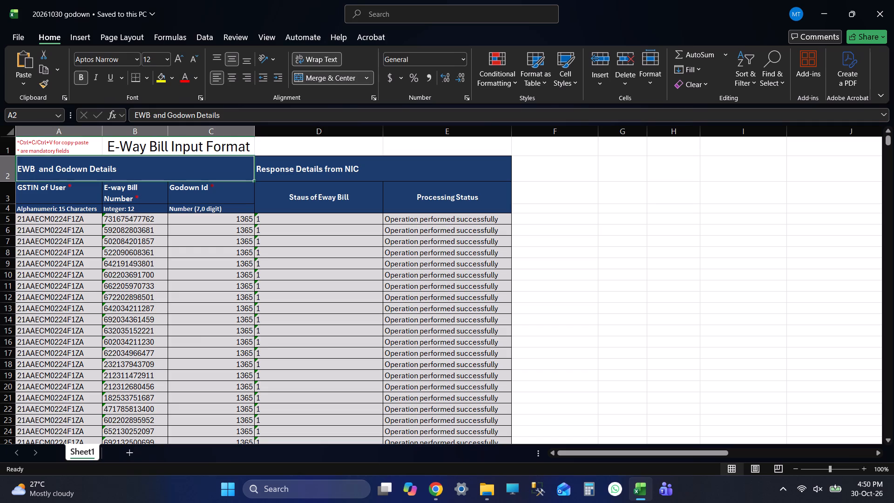